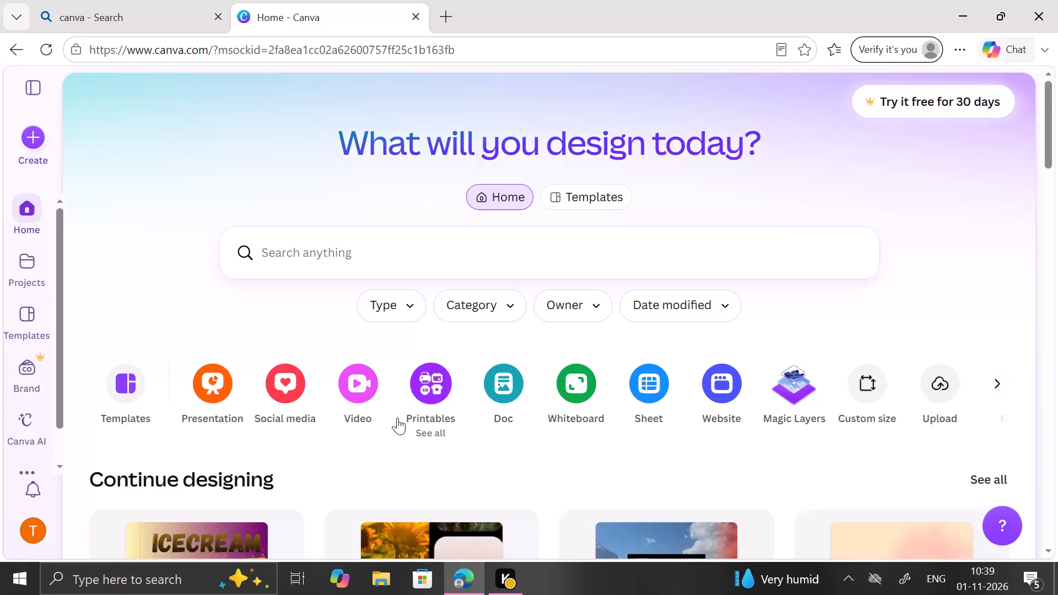
Search the home page for "poster" and start a blank Poster (A2, Portrait) design.
{"action": "scroll", "coordinate": [397, 418], "scroll_direction": "down", "scroll_amount": 1}
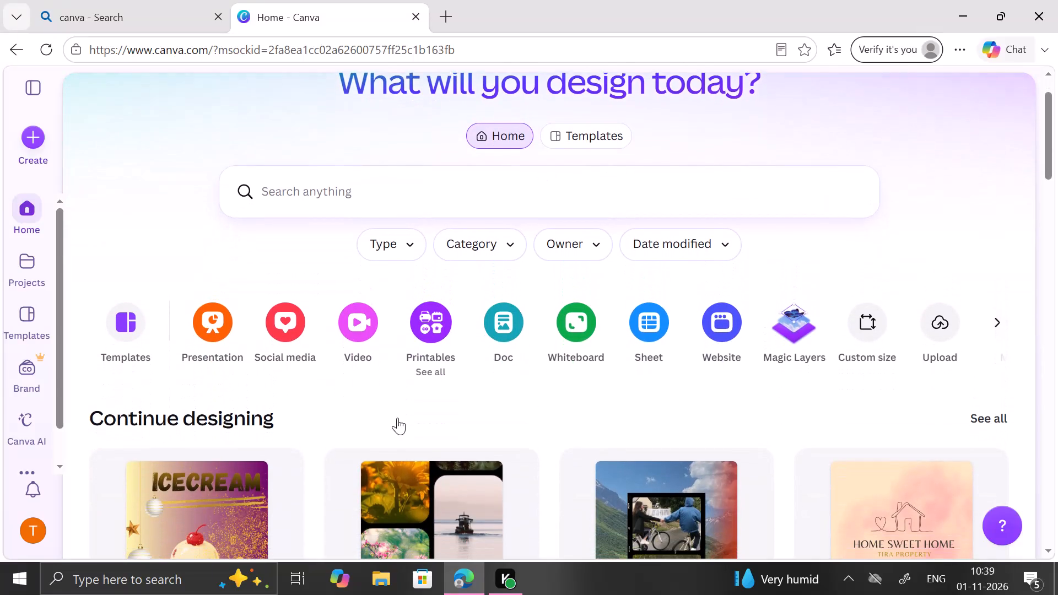
{"action": "scroll", "coordinate": [397, 418], "scroll_direction": "down", "scroll_amount": 3}
{"action": "scroll", "coordinate": [397, 418], "scroll_direction": "up", "scroll_amount": 2}
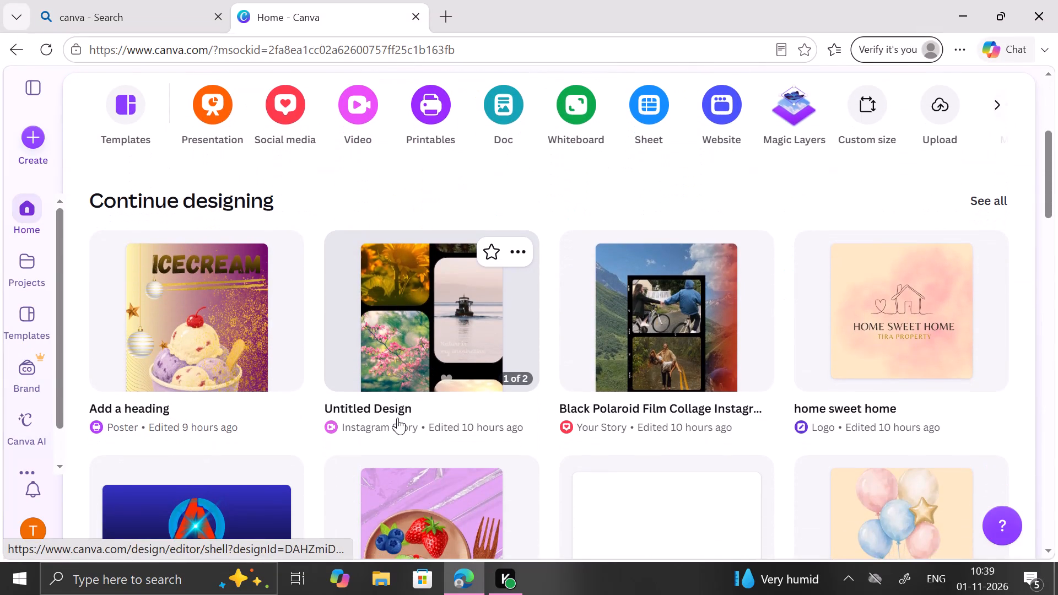
{"action": "scroll", "coordinate": [397, 418], "scroll_direction": "up", "scroll_amount": 6}
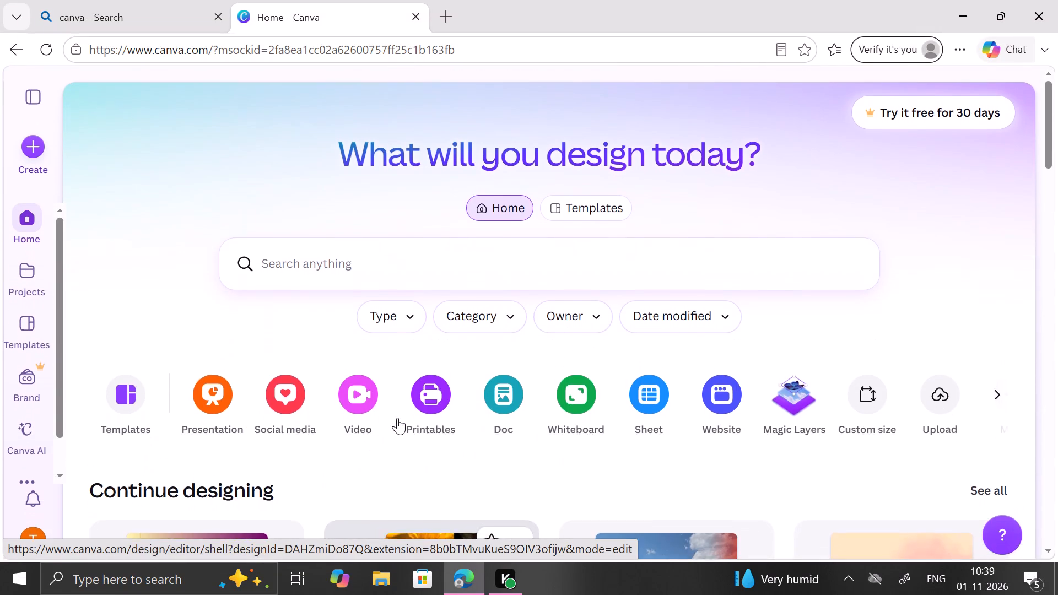
{"action": "left_click", "coordinate": [478, 259]}
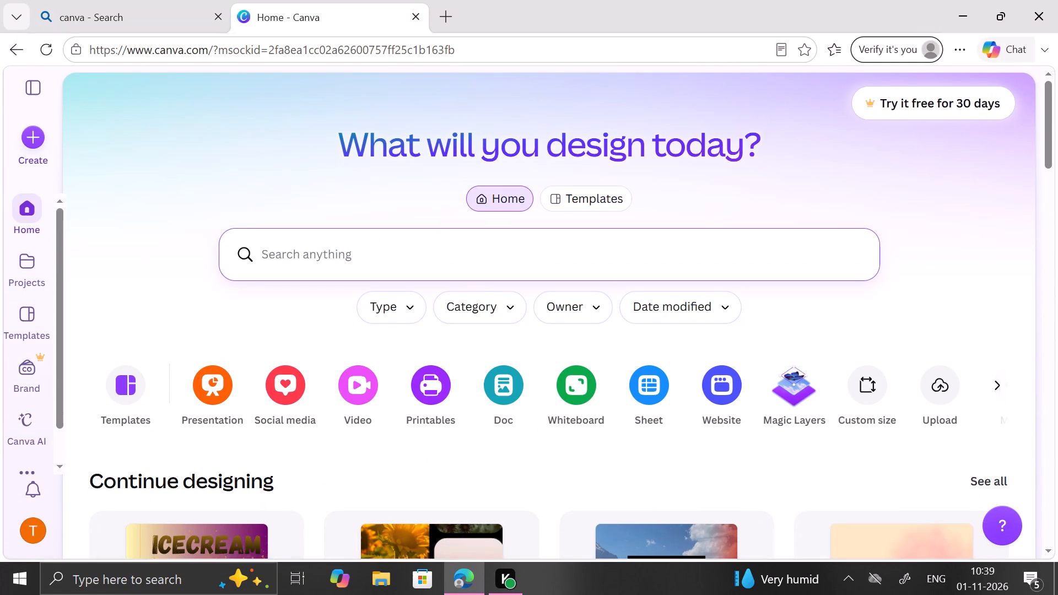
{"action": "type", "text": "posters"}
{"action": "key", "text": "space"}
{"action": "key", "text": "Return"}
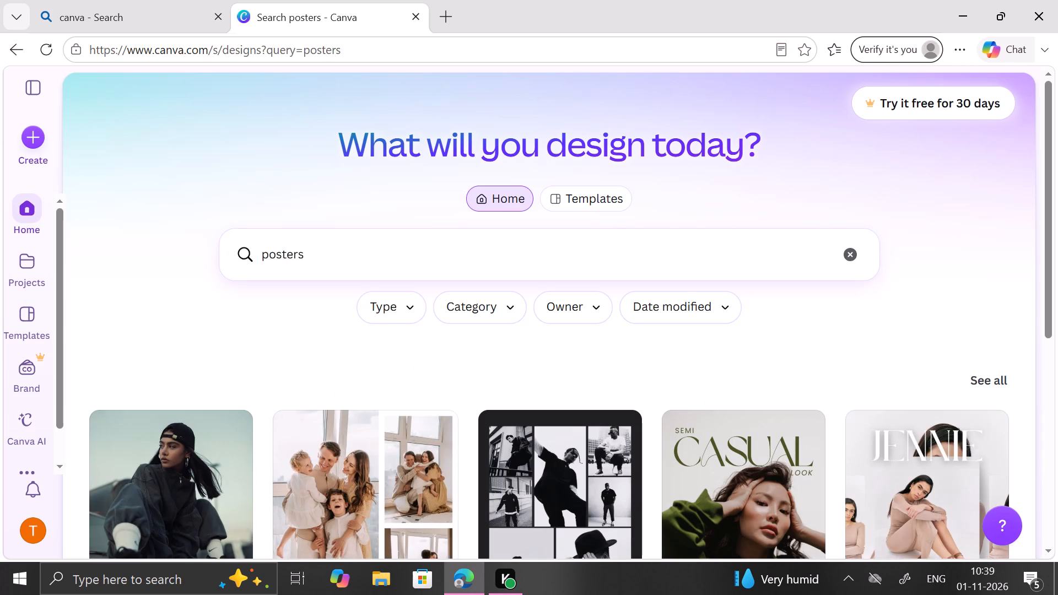
{"action": "left_click", "coordinate": [328, 257]}
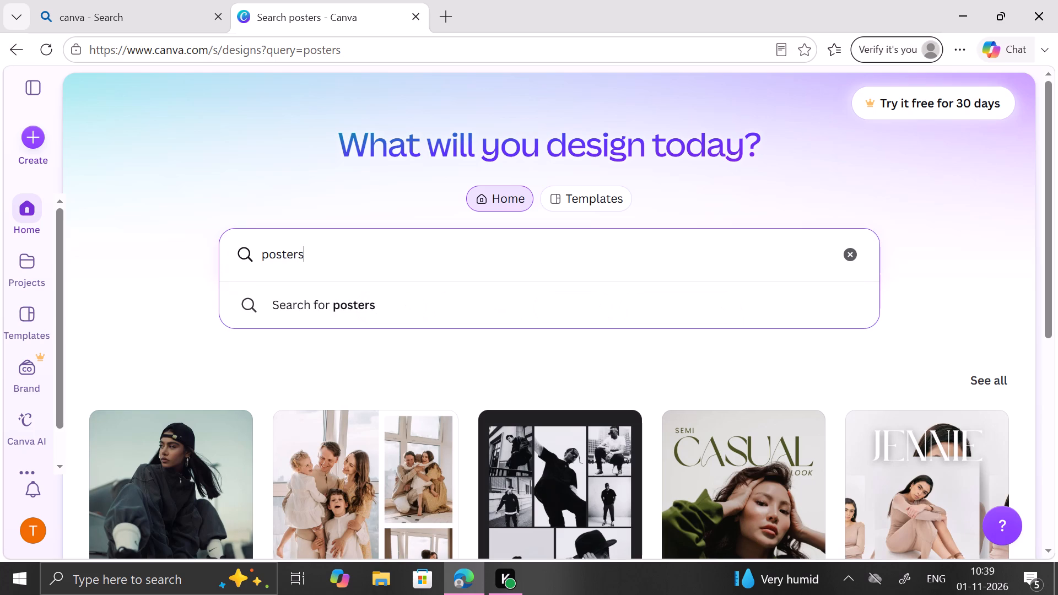
{"action": "key", "text": "BackSpace"}
{"action": "left_click", "coordinate": [339, 303]}
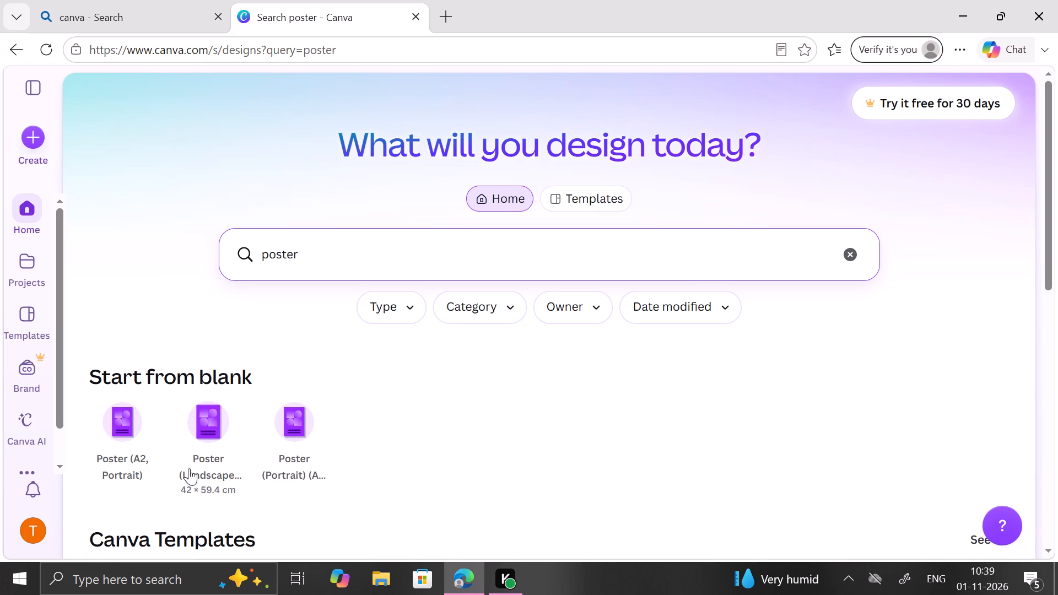
{"action": "left_click", "coordinate": [129, 439]}
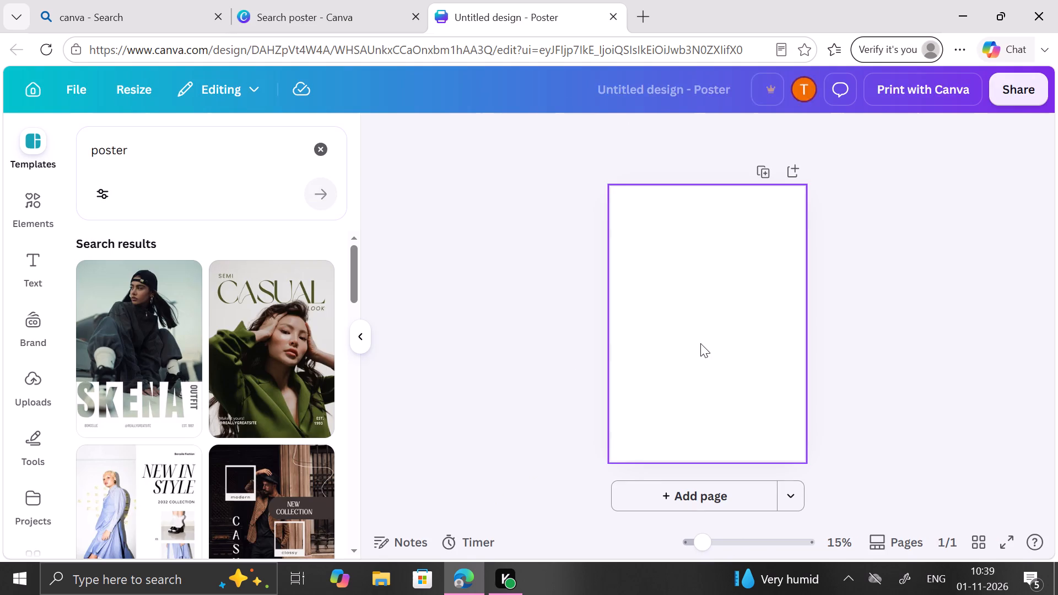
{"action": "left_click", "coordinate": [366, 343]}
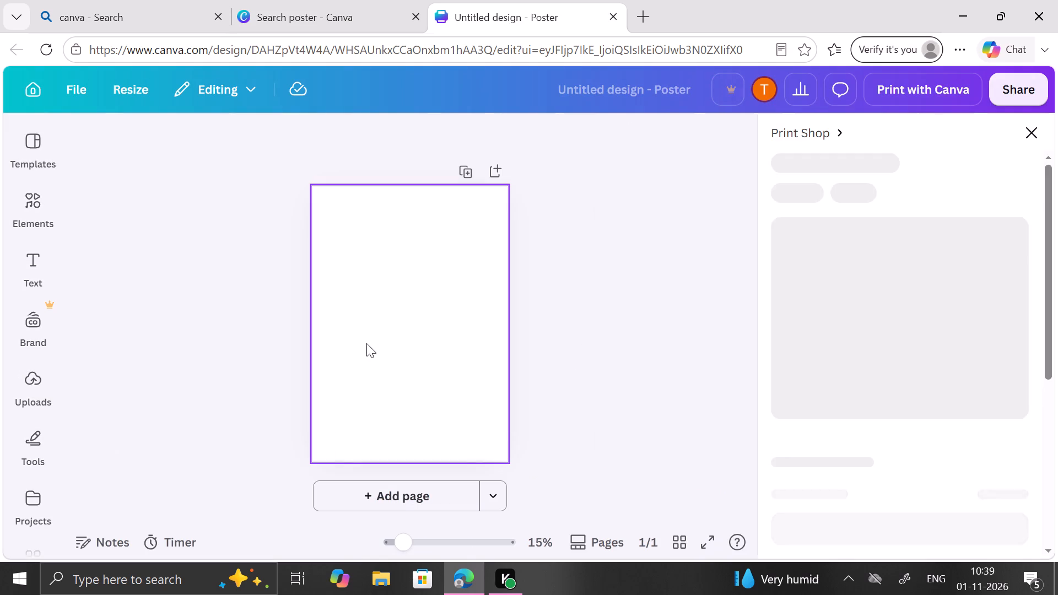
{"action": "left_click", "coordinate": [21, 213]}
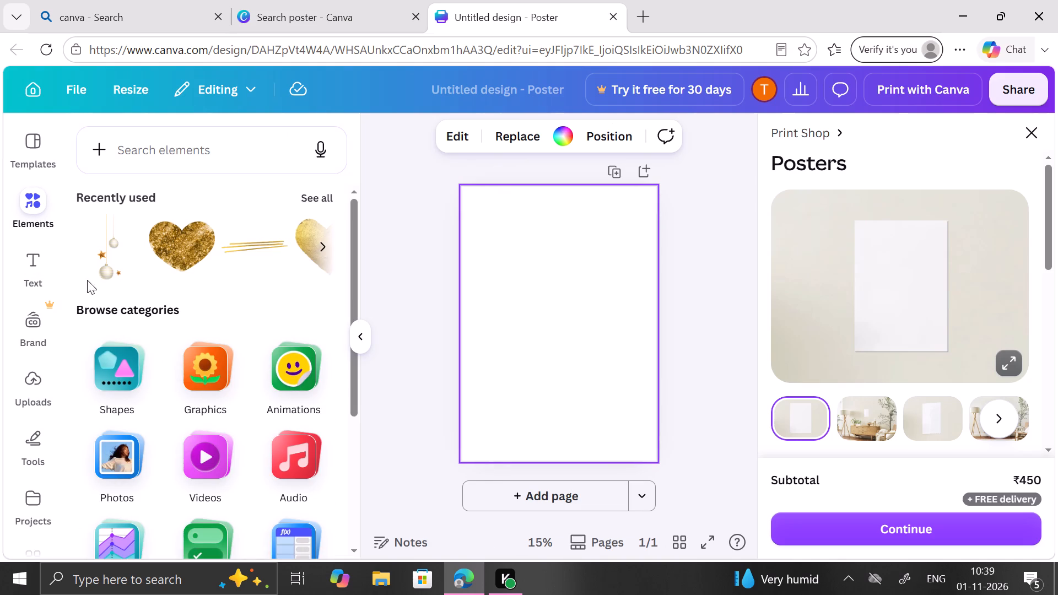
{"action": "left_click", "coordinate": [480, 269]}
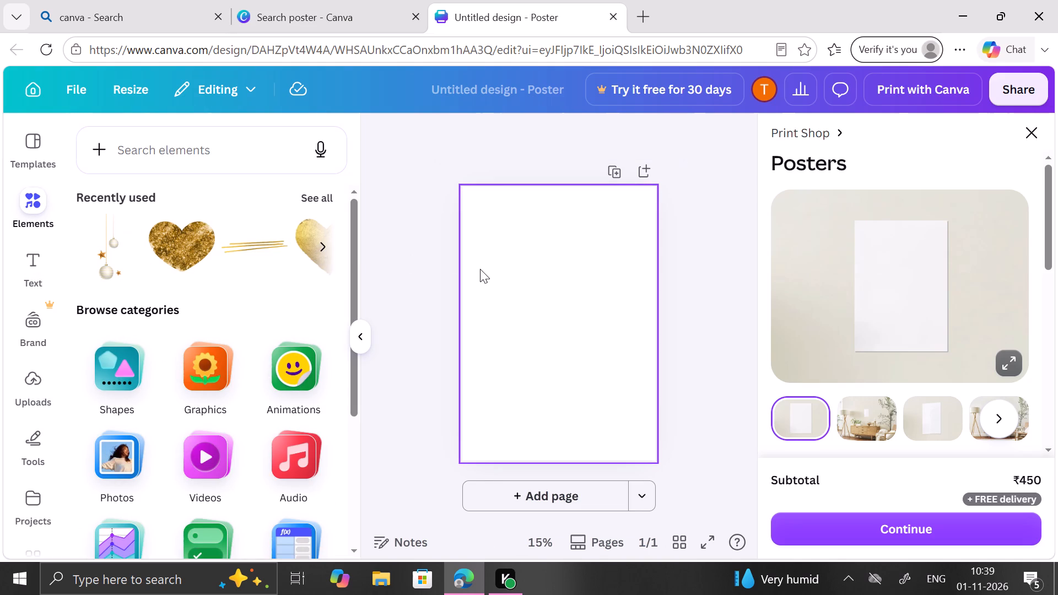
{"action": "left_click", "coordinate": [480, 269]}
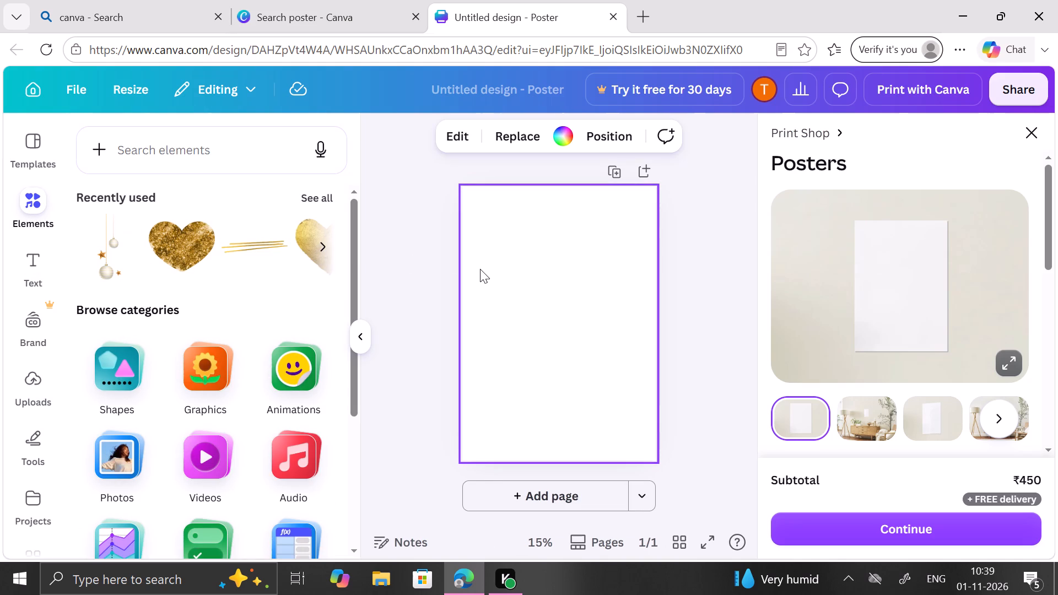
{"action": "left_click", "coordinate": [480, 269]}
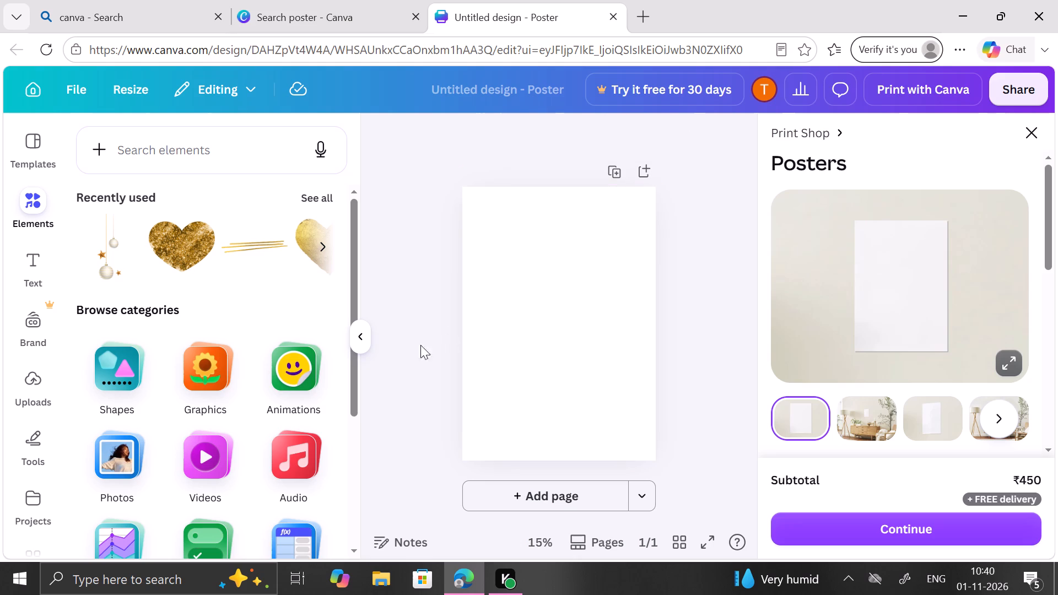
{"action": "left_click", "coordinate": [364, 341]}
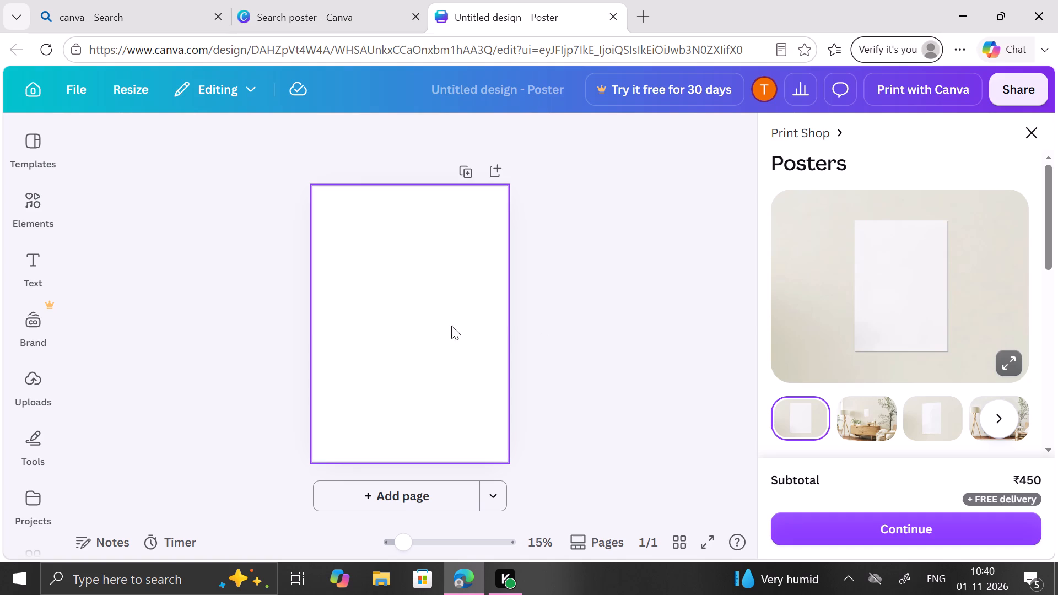
Set the poster's background to light pink from the full set of default solid colours.
{"action": "left_click", "coordinate": [438, 324]}
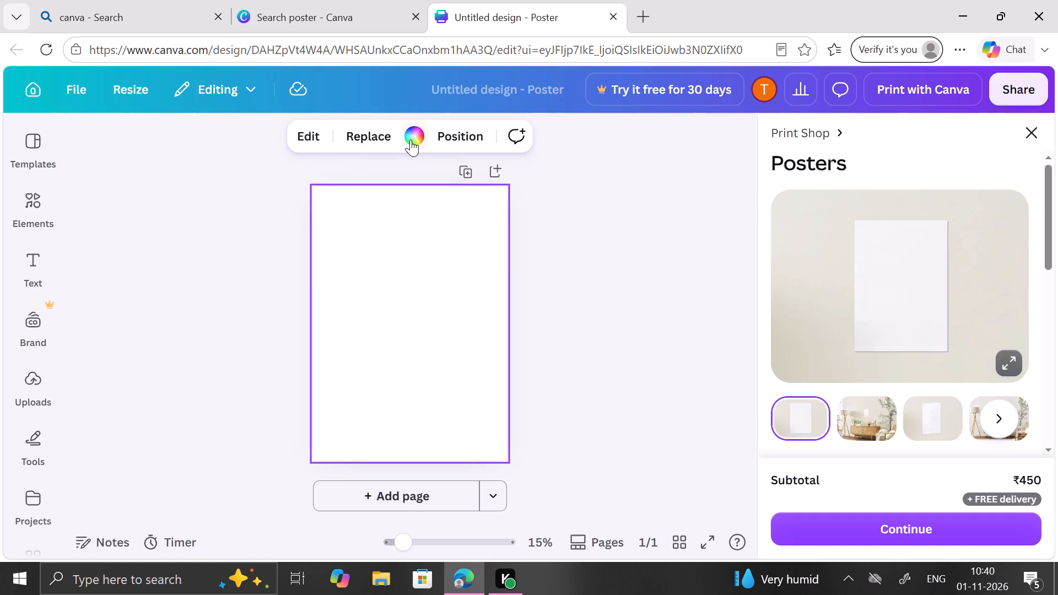
{"action": "left_click", "coordinate": [412, 139]}
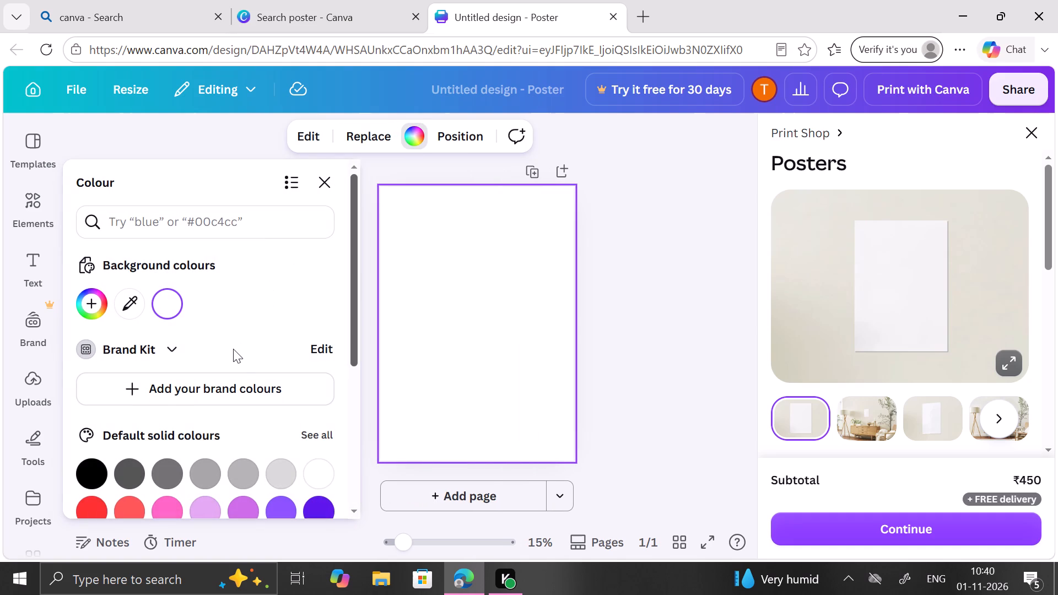
{"action": "scroll", "coordinate": [262, 453], "scroll_direction": "down", "scroll_amount": 1}
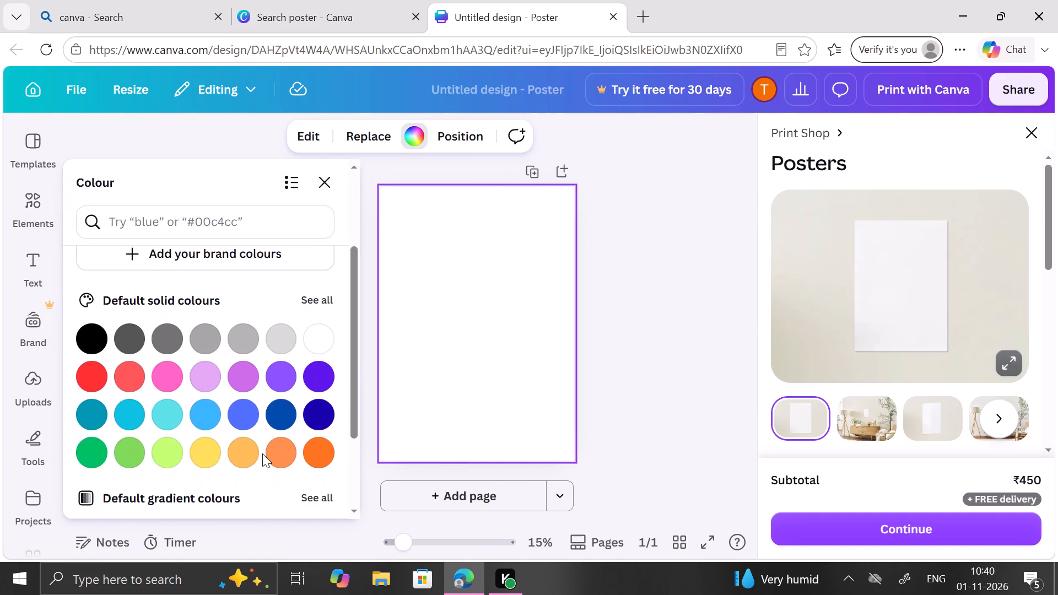
{"action": "left_click", "coordinate": [244, 453]}
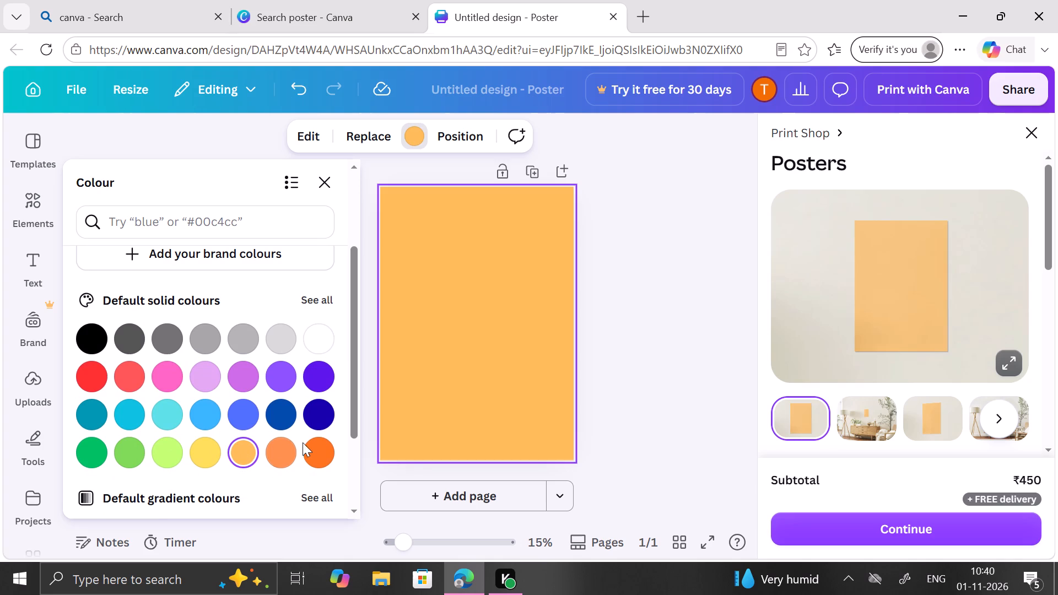
{"action": "left_click", "coordinate": [305, 295]}
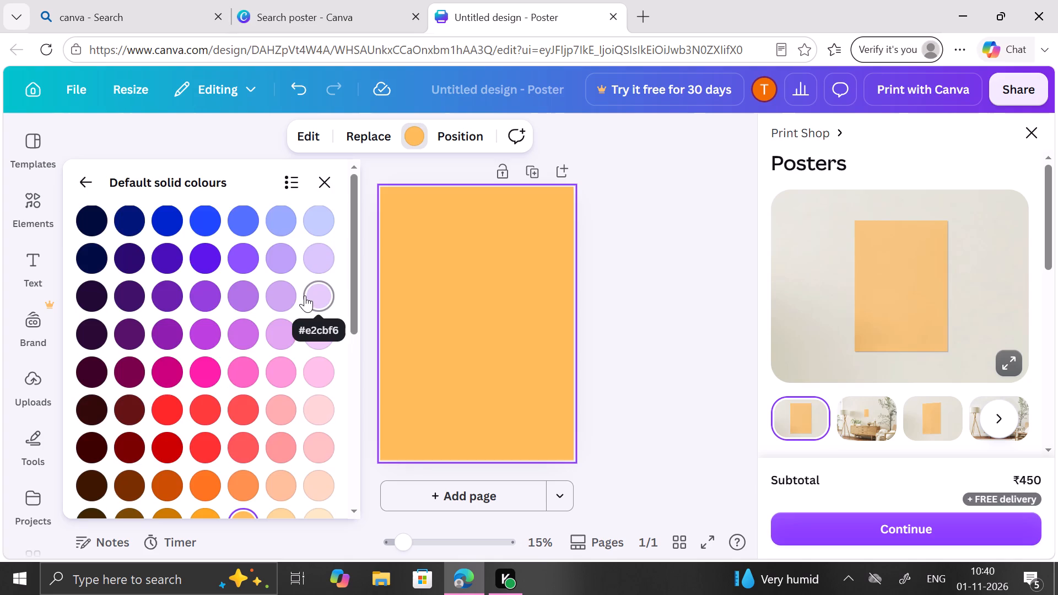
{"action": "left_click", "coordinate": [317, 447]}
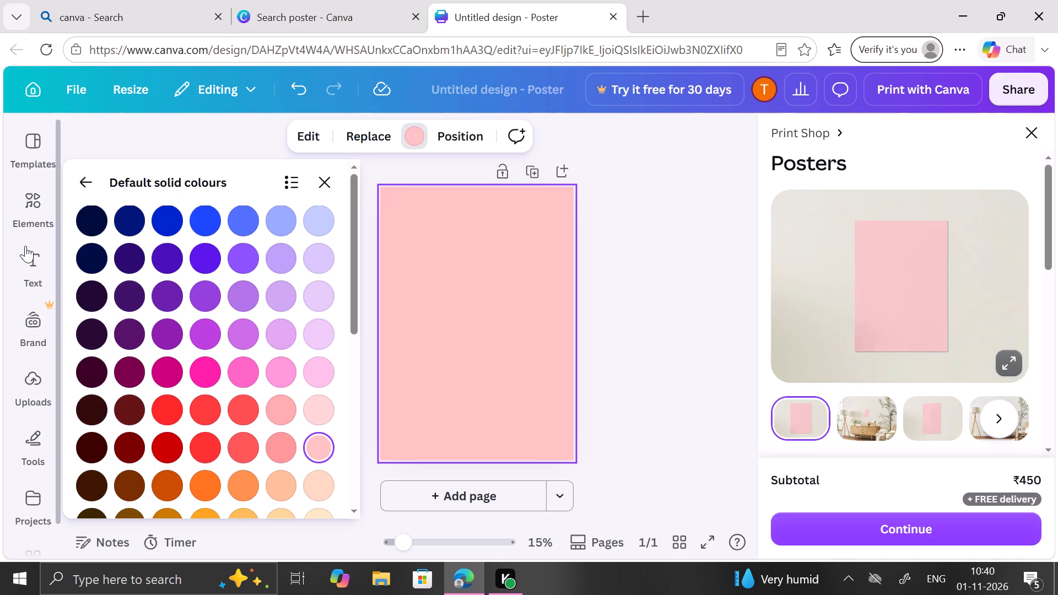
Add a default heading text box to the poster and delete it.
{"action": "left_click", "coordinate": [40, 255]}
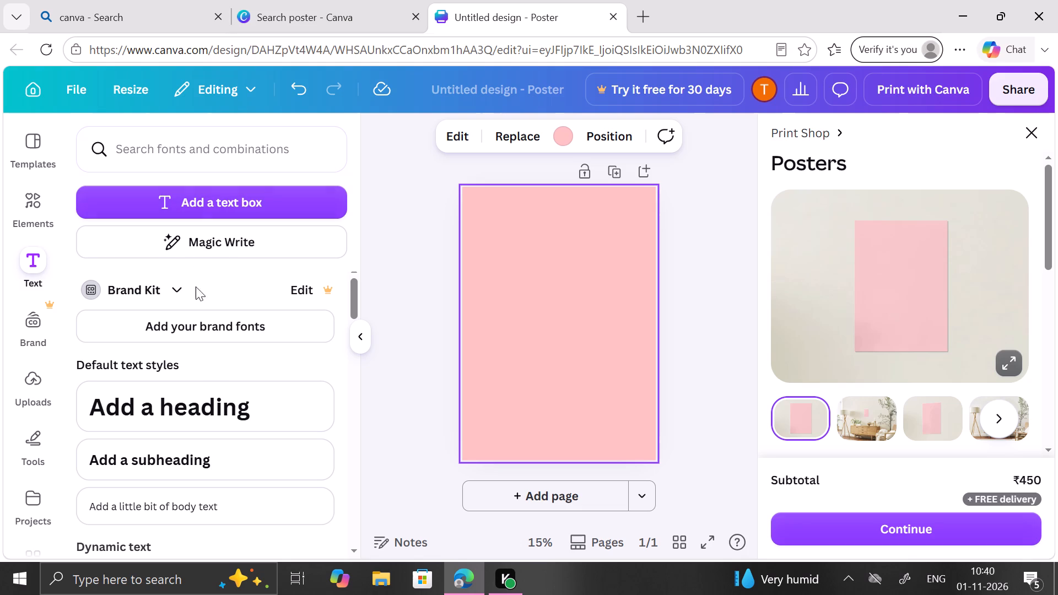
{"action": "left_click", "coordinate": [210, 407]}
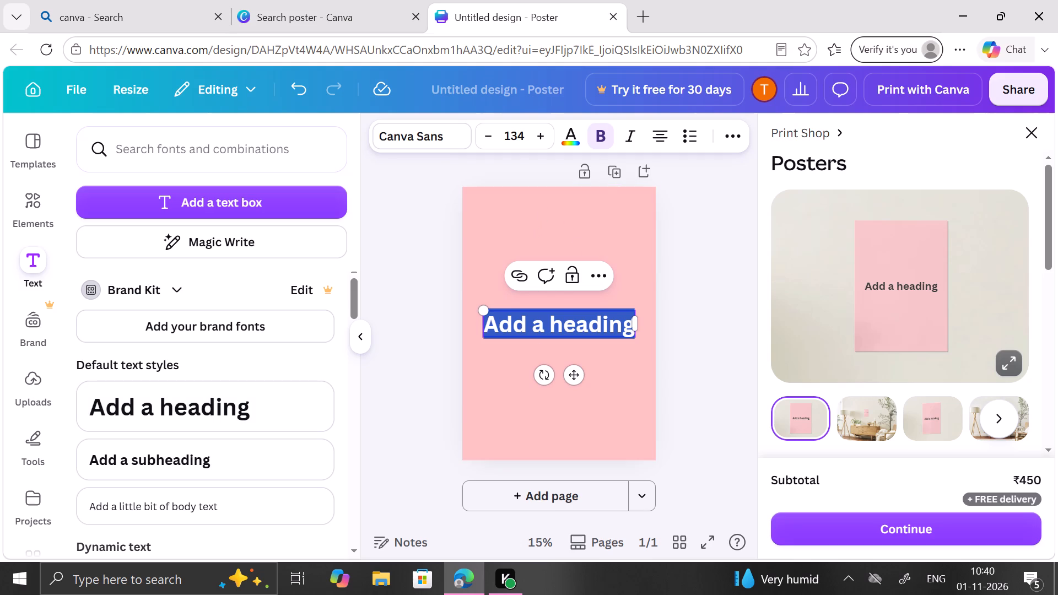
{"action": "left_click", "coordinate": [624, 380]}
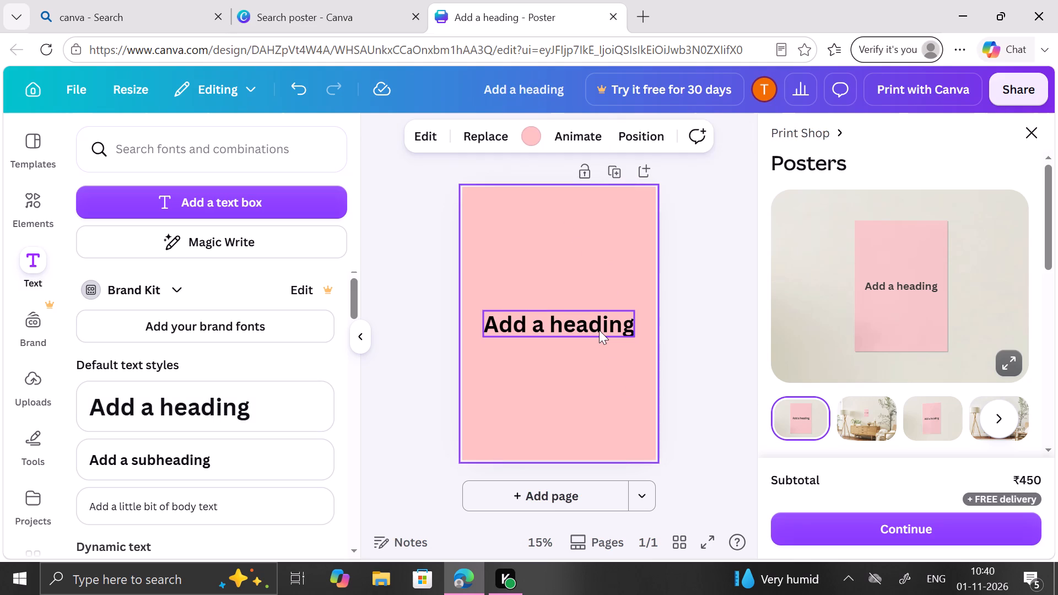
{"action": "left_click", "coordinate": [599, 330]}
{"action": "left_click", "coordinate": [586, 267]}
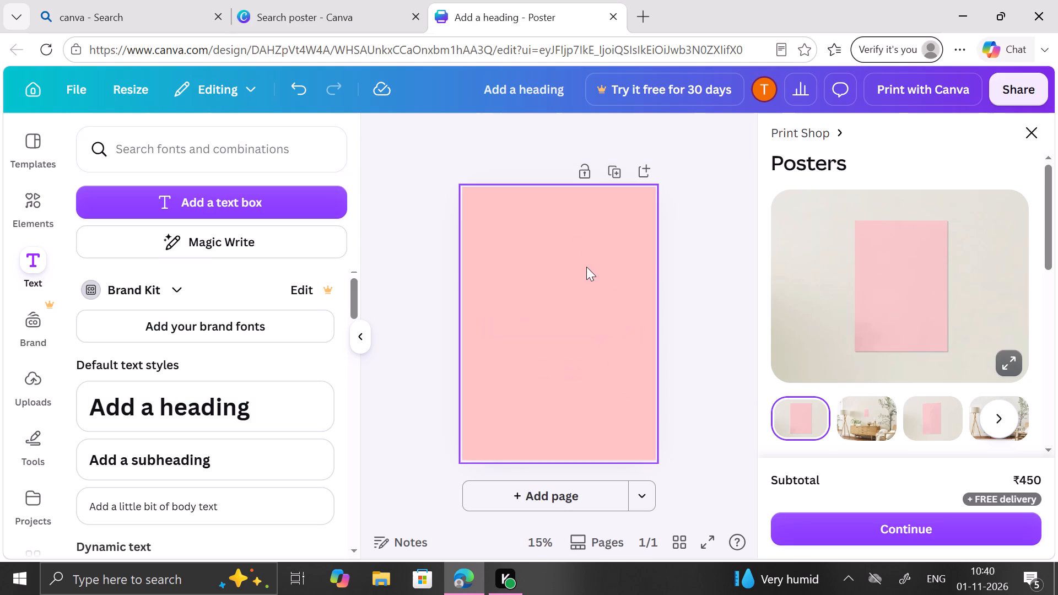
Search the elements for "cat", limit the results to graphics, and add the sitting grey tabby kitten to the poster.
{"action": "left_click", "coordinate": [31, 225]}
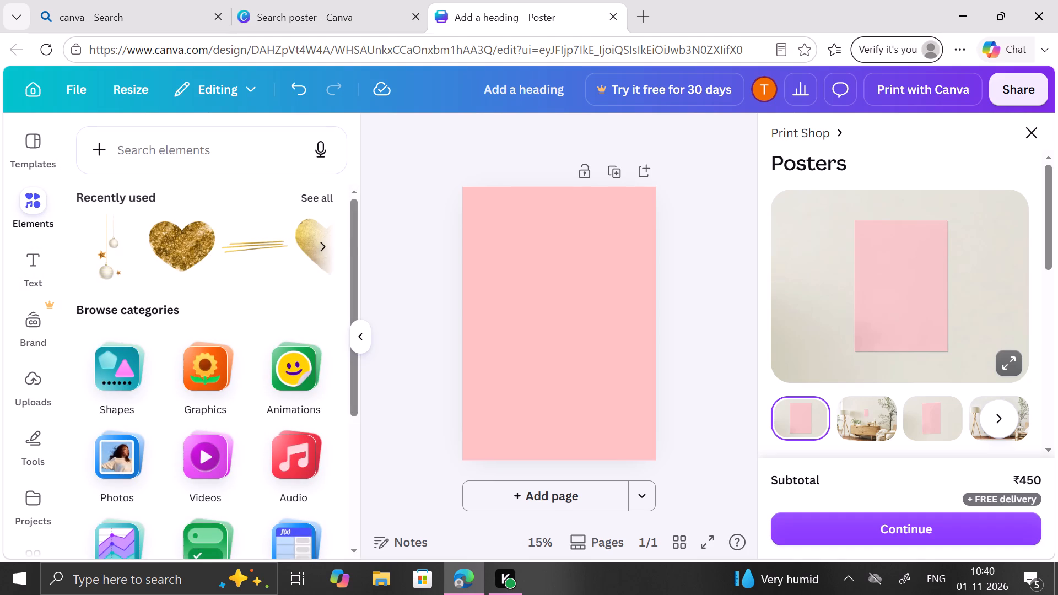
{"action": "left_click", "coordinate": [175, 143]}
{"action": "type", "text": "cat"}
{"action": "key", "text": "Return"}
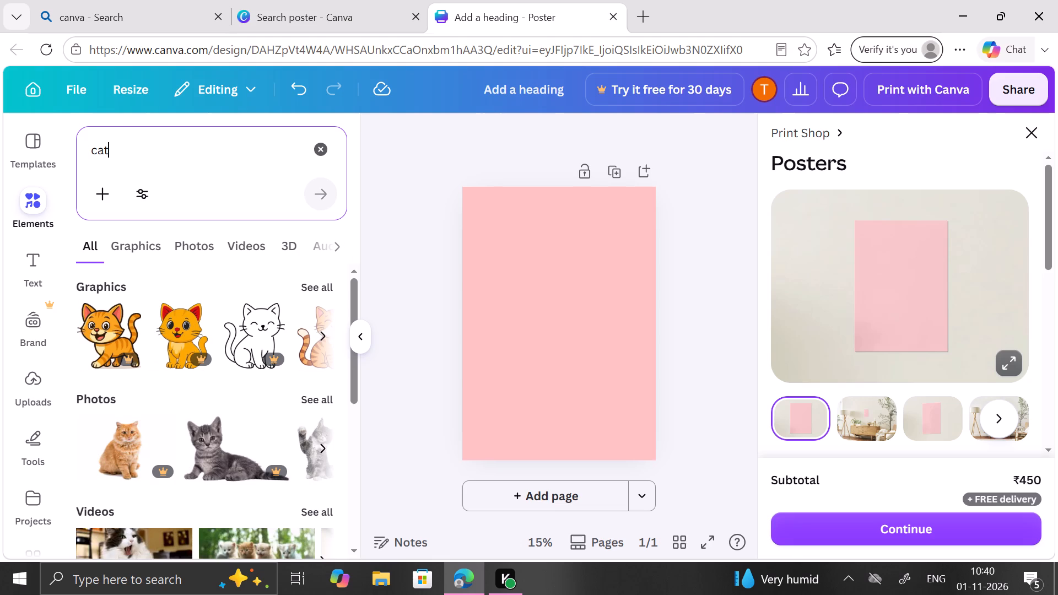
{"action": "scroll", "coordinate": [194, 366], "scroll_direction": "down", "scroll_amount": 3}
{"action": "scroll", "coordinate": [194, 366], "scroll_direction": "up", "scroll_amount": 1}
{"action": "left_click", "coordinate": [156, 247]}
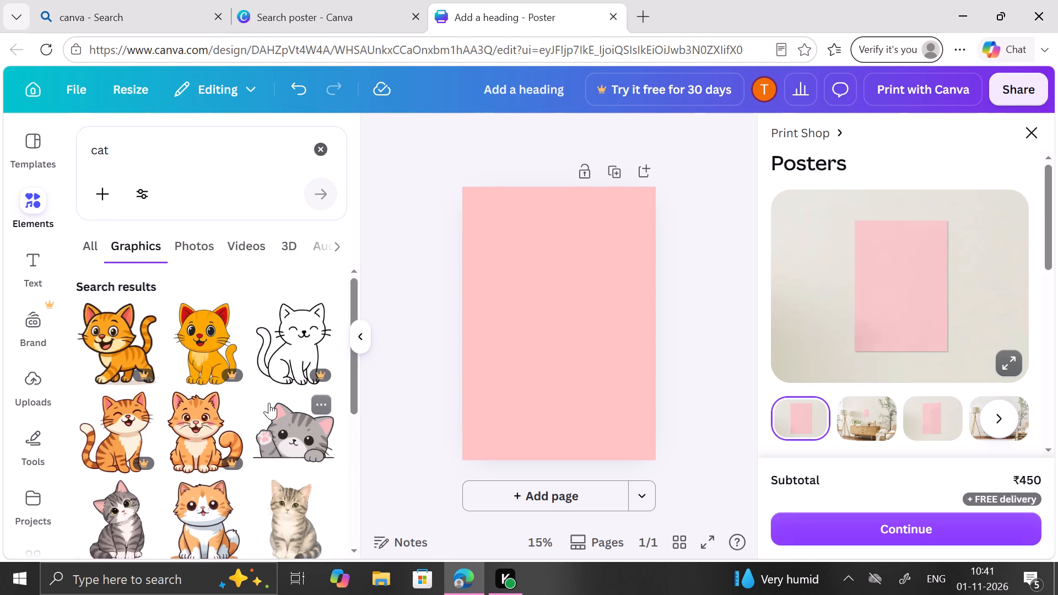
{"action": "left_click", "coordinate": [123, 529]}
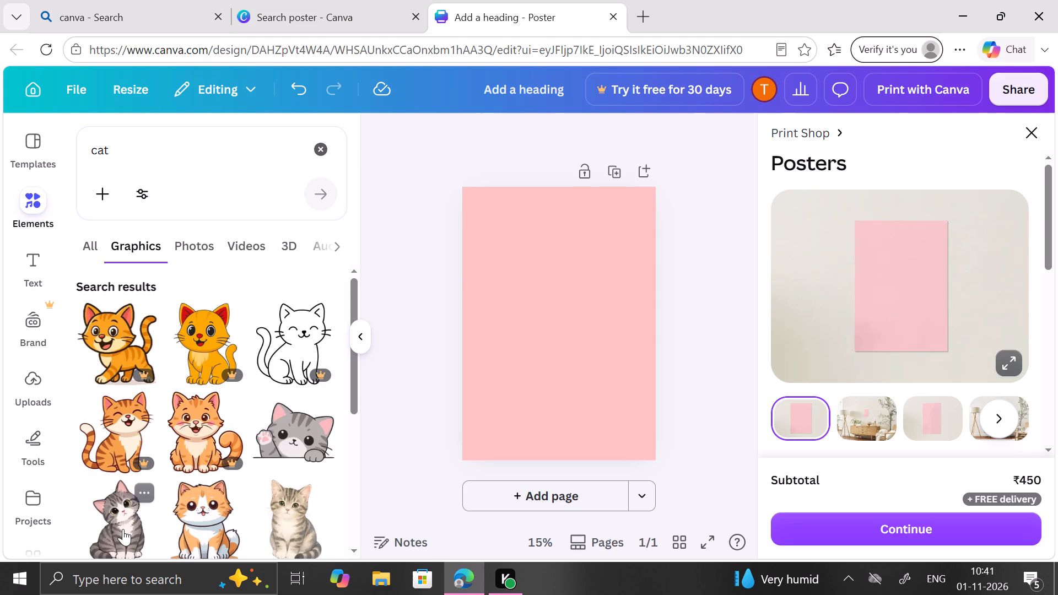
Place the kitten in the poster's lower-left corner and enlarge it slightly, keeping it just inside the page edges.
{"action": "left_click_drag", "start_coordinate": [552, 348], "coordinate": [510, 432]}
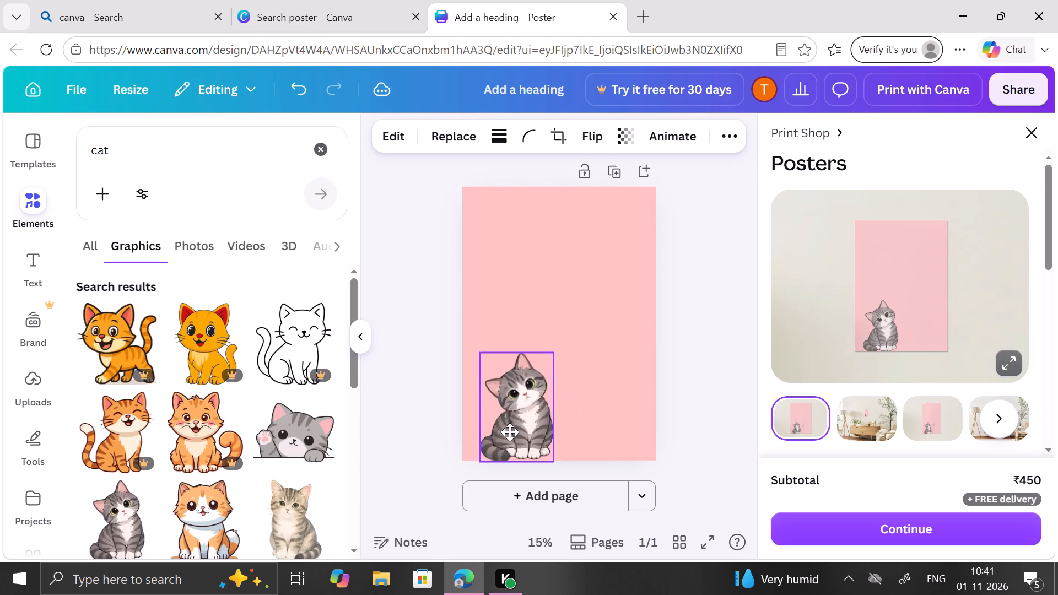
{"action": "left_click_drag", "start_coordinate": [510, 432], "coordinate": [494, 434]}
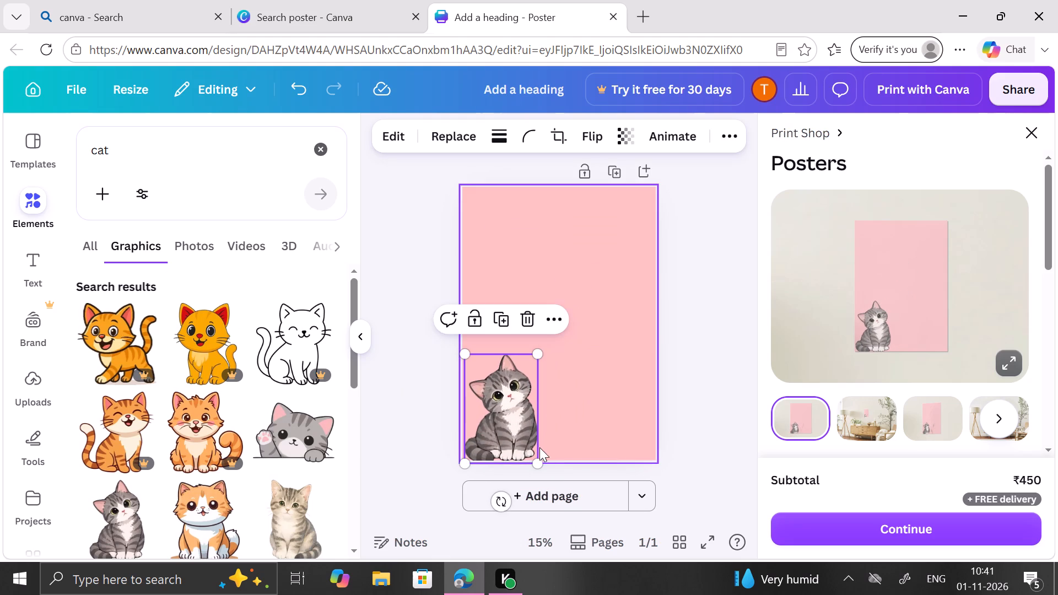
{"action": "left_click_drag", "start_coordinate": [536, 463], "coordinate": [547, 460]}
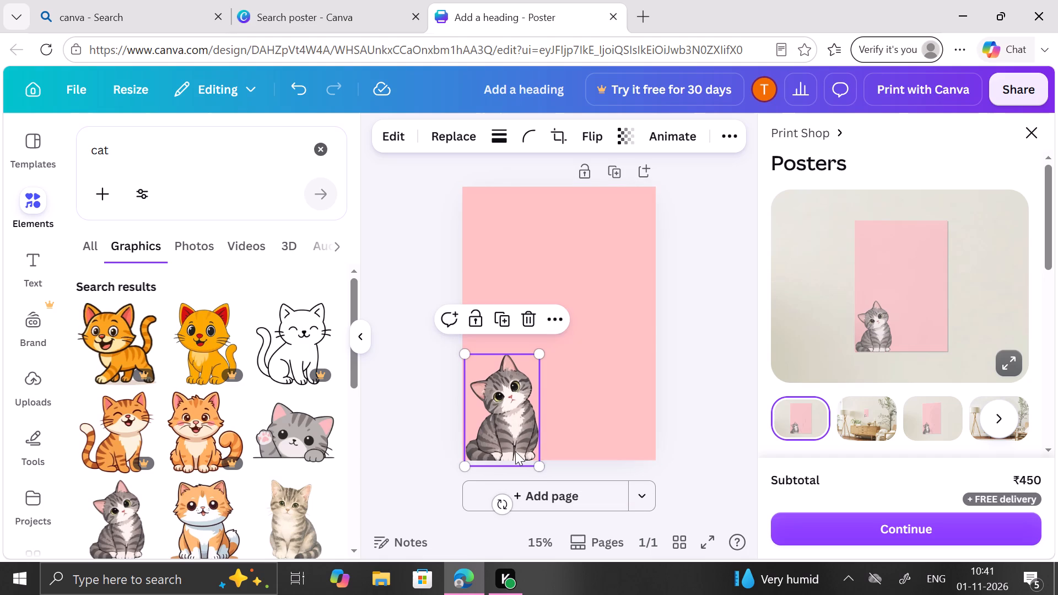
{"action": "left_click_drag", "start_coordinate": [515, 451], "coordinate": [519, 445]}
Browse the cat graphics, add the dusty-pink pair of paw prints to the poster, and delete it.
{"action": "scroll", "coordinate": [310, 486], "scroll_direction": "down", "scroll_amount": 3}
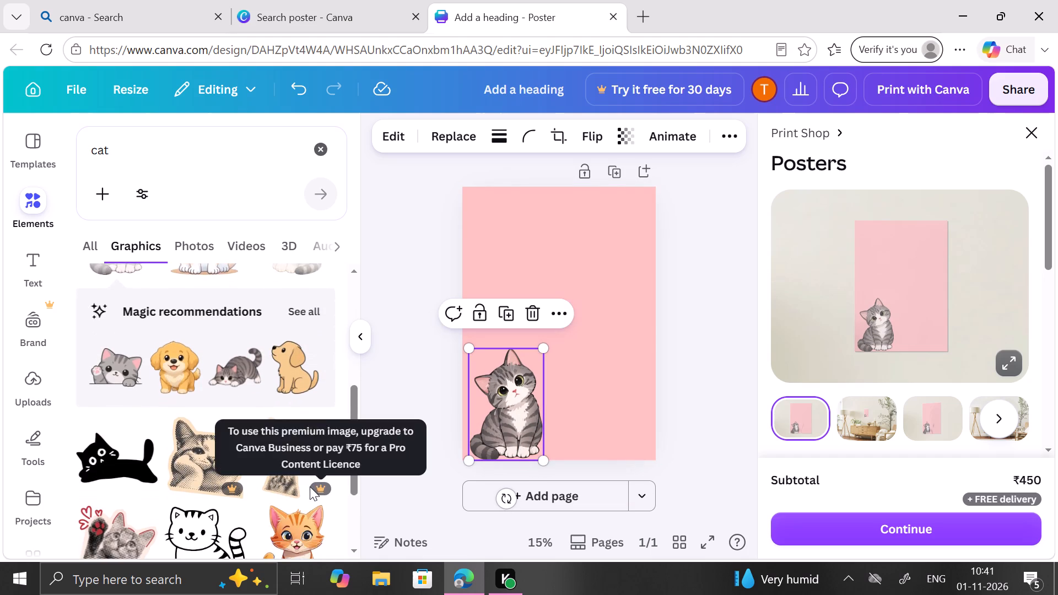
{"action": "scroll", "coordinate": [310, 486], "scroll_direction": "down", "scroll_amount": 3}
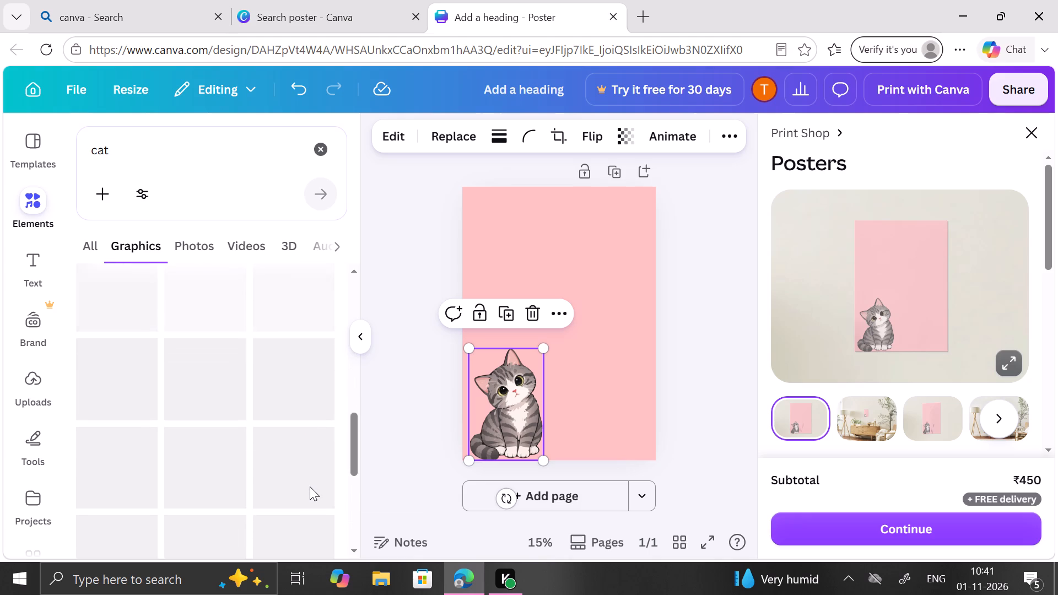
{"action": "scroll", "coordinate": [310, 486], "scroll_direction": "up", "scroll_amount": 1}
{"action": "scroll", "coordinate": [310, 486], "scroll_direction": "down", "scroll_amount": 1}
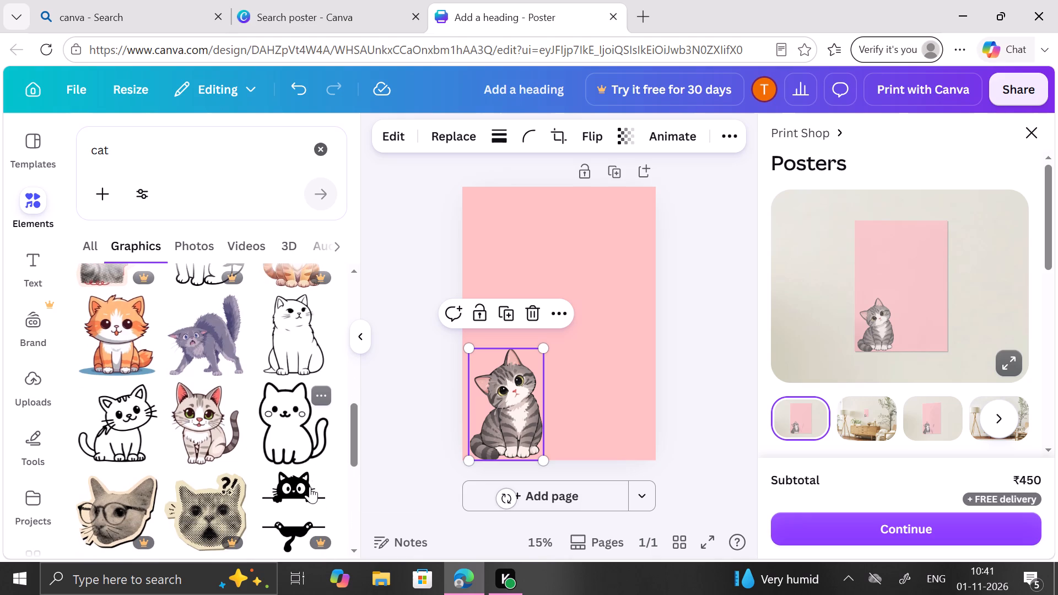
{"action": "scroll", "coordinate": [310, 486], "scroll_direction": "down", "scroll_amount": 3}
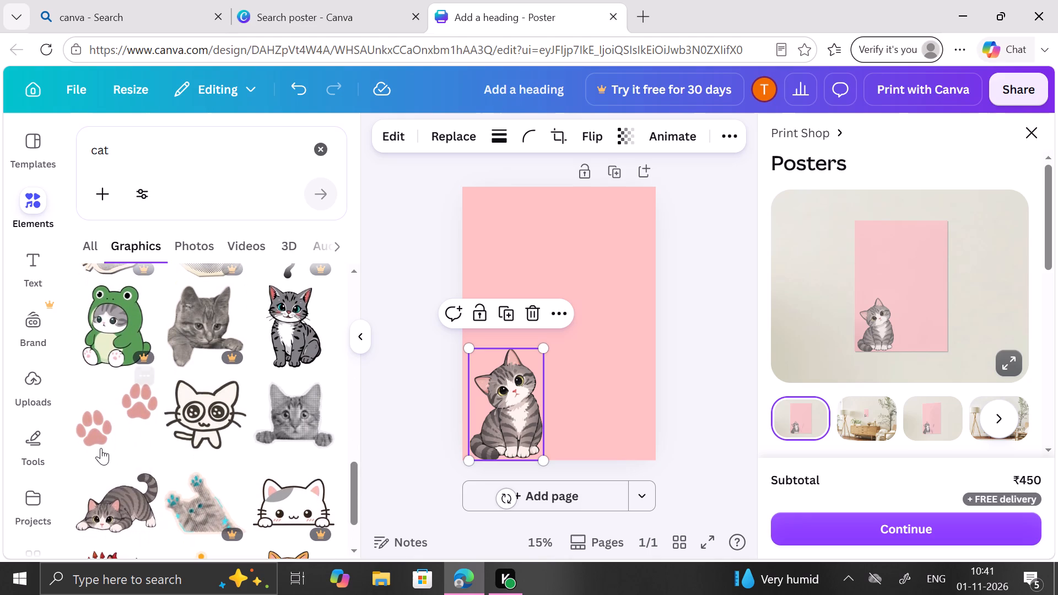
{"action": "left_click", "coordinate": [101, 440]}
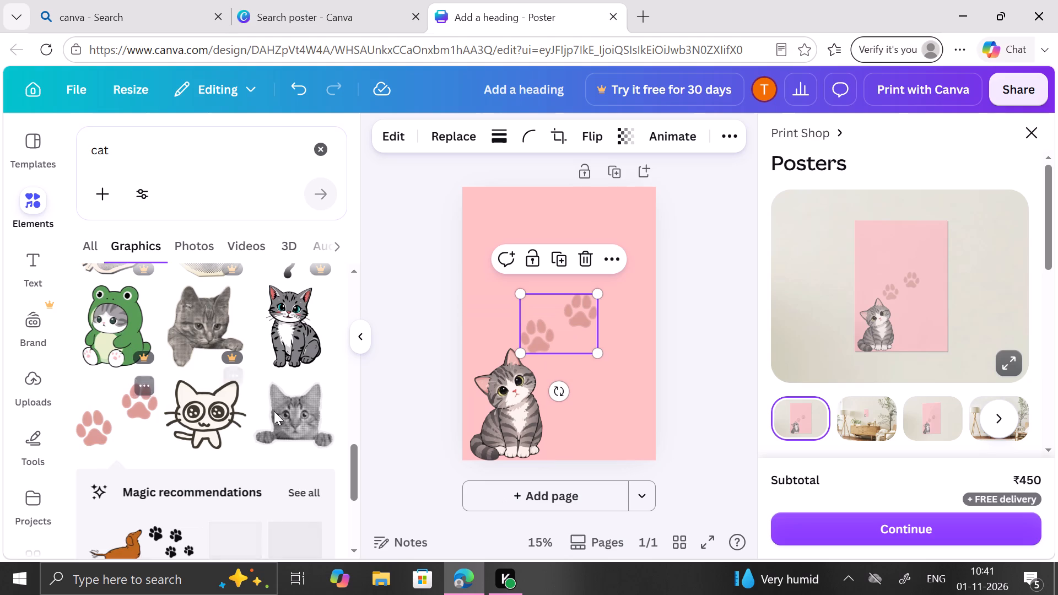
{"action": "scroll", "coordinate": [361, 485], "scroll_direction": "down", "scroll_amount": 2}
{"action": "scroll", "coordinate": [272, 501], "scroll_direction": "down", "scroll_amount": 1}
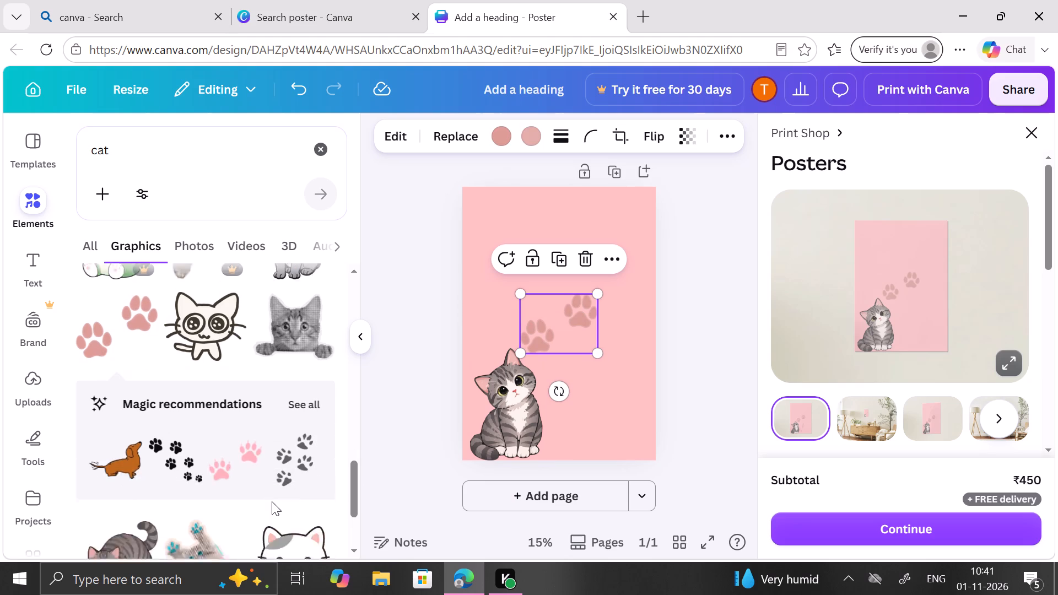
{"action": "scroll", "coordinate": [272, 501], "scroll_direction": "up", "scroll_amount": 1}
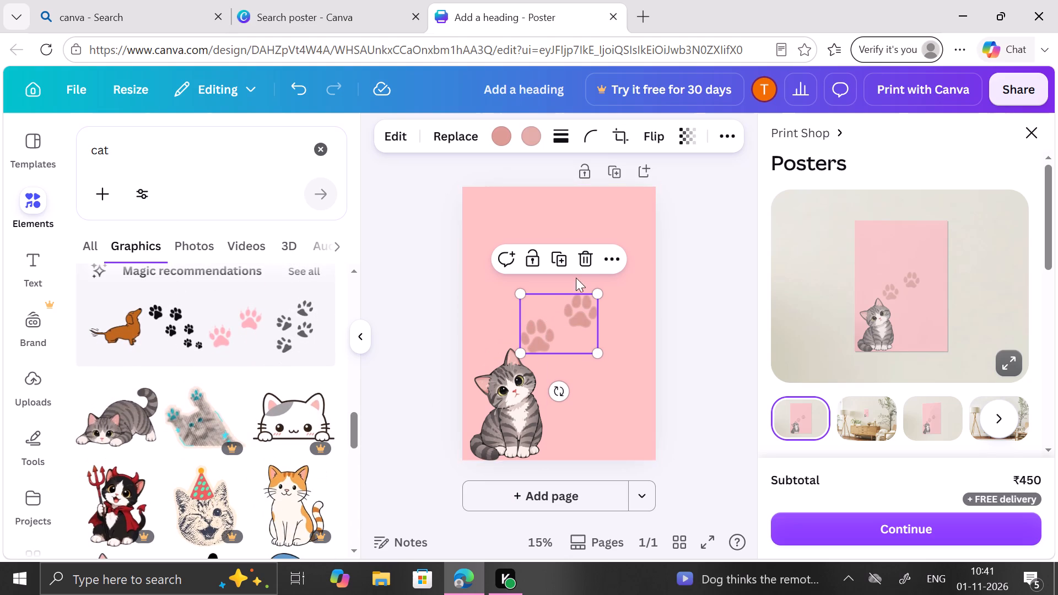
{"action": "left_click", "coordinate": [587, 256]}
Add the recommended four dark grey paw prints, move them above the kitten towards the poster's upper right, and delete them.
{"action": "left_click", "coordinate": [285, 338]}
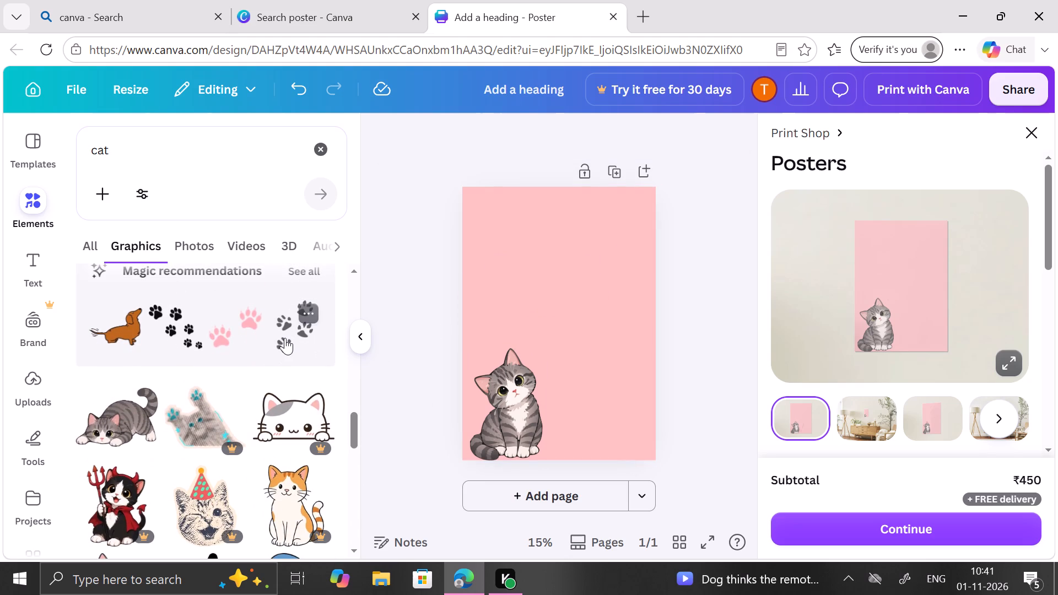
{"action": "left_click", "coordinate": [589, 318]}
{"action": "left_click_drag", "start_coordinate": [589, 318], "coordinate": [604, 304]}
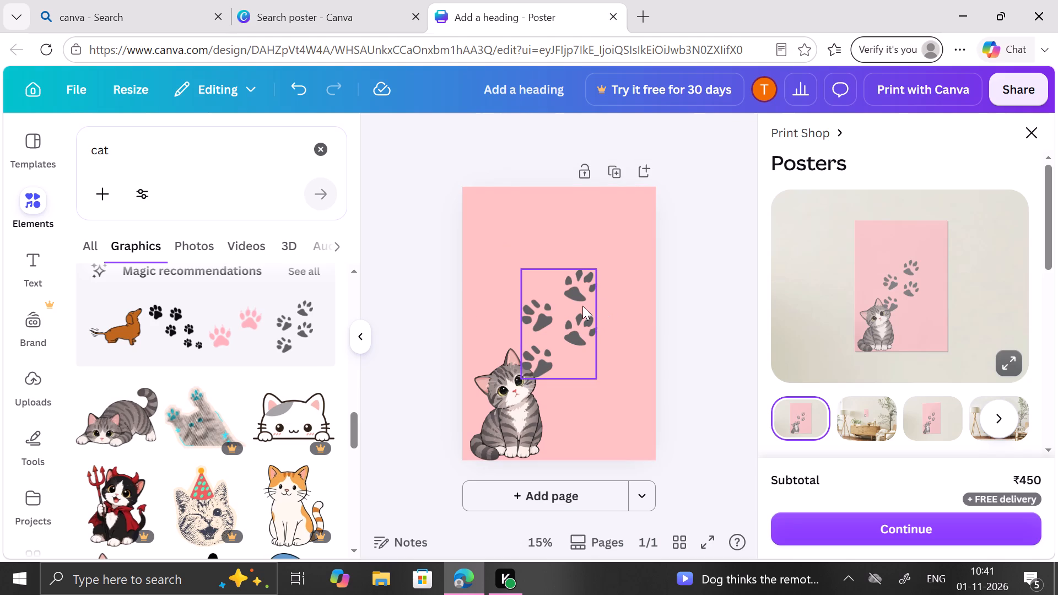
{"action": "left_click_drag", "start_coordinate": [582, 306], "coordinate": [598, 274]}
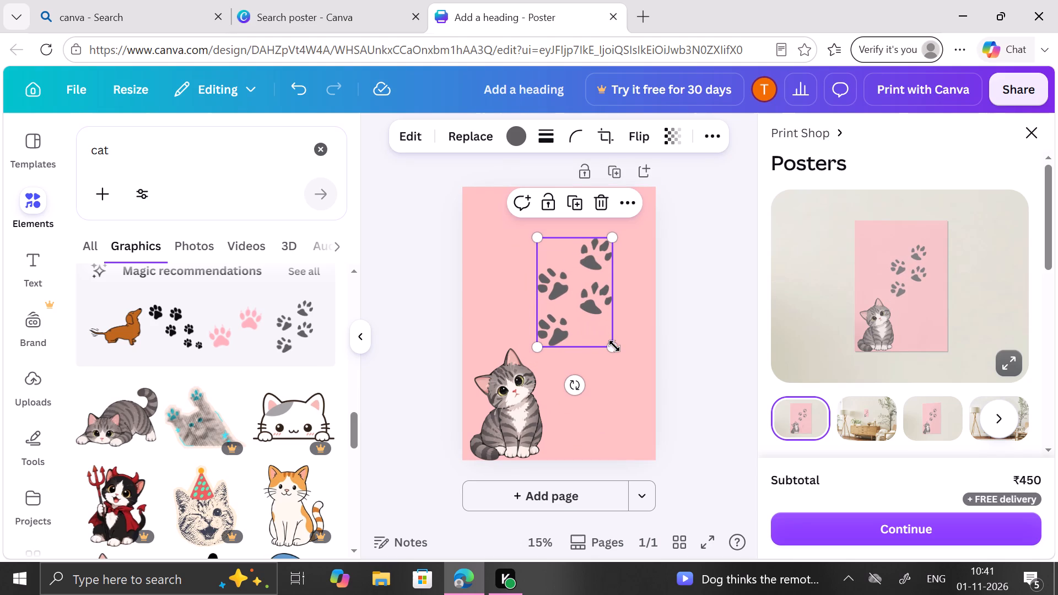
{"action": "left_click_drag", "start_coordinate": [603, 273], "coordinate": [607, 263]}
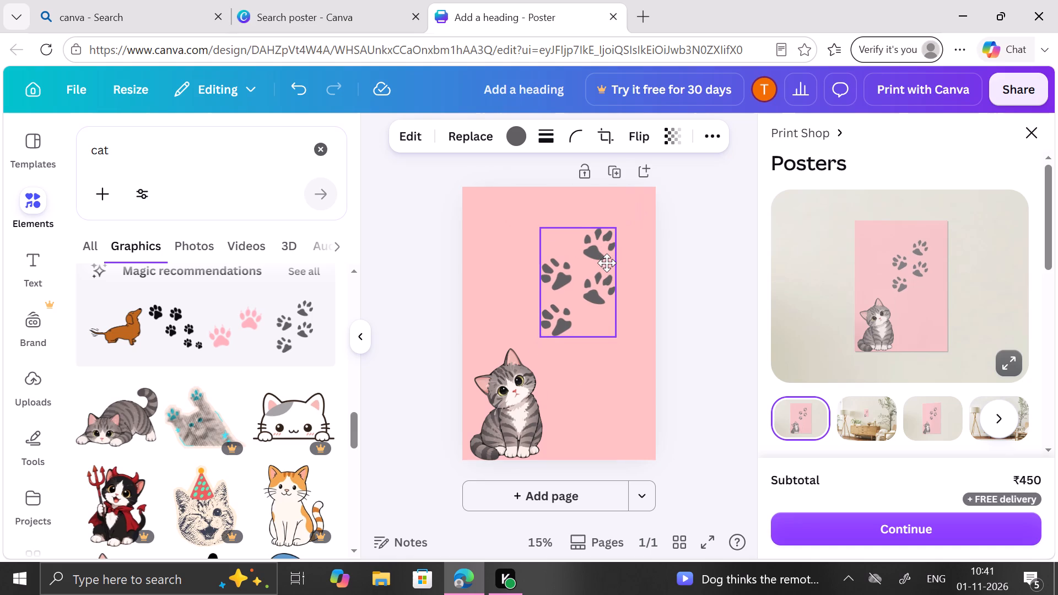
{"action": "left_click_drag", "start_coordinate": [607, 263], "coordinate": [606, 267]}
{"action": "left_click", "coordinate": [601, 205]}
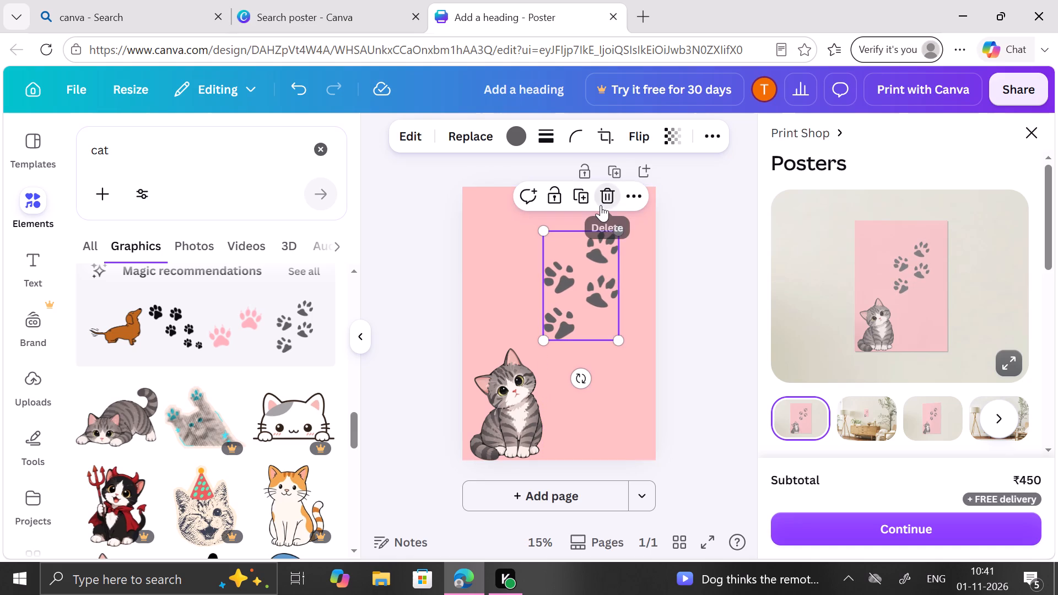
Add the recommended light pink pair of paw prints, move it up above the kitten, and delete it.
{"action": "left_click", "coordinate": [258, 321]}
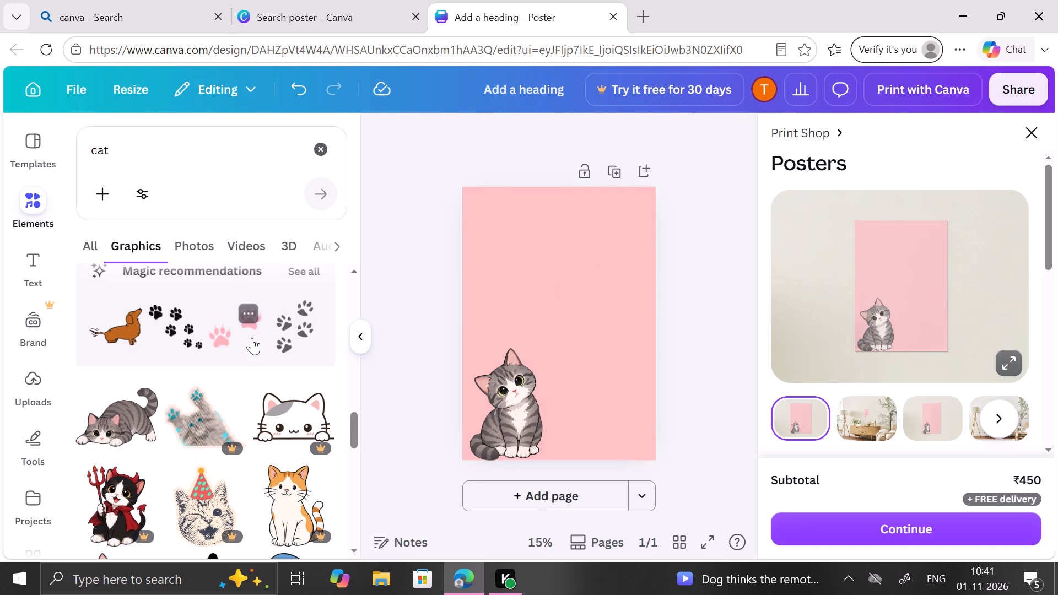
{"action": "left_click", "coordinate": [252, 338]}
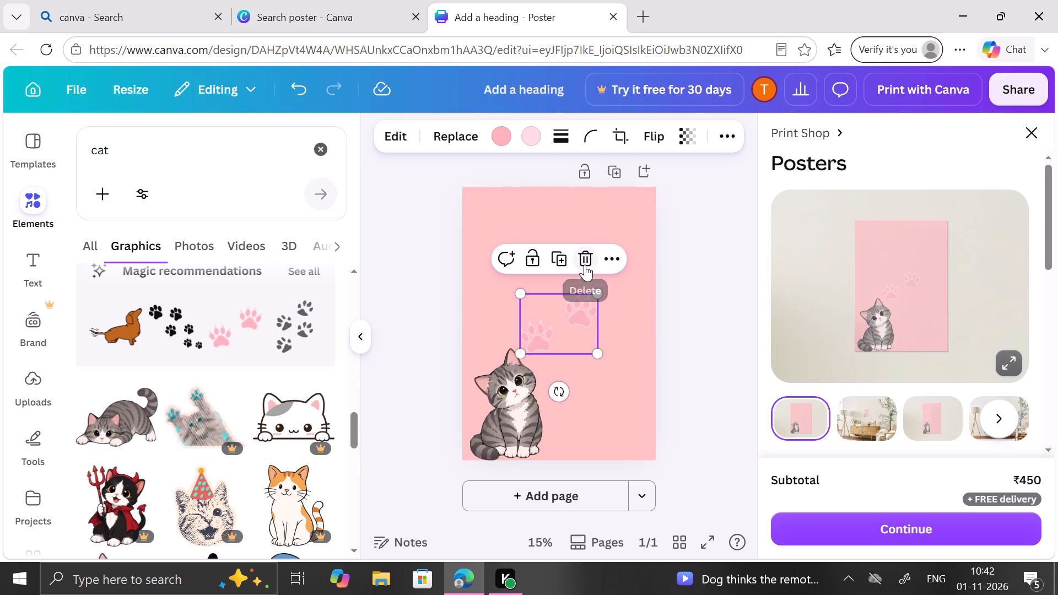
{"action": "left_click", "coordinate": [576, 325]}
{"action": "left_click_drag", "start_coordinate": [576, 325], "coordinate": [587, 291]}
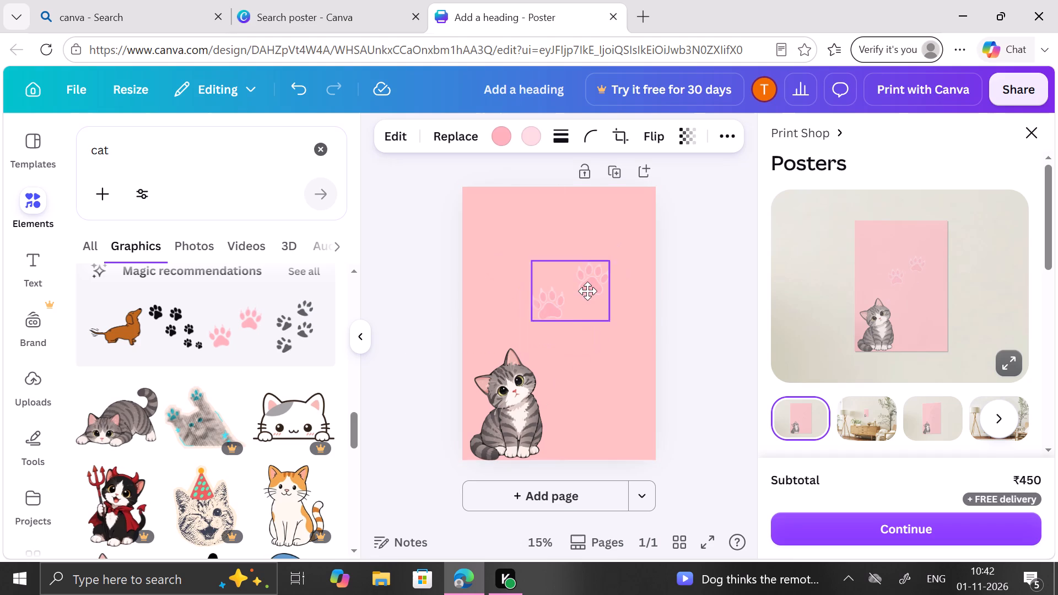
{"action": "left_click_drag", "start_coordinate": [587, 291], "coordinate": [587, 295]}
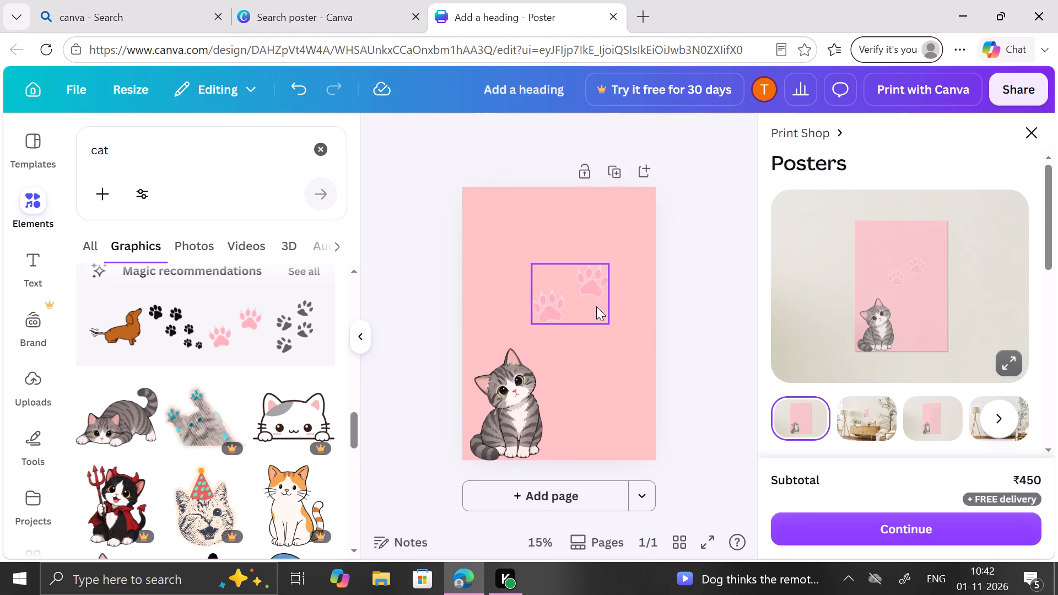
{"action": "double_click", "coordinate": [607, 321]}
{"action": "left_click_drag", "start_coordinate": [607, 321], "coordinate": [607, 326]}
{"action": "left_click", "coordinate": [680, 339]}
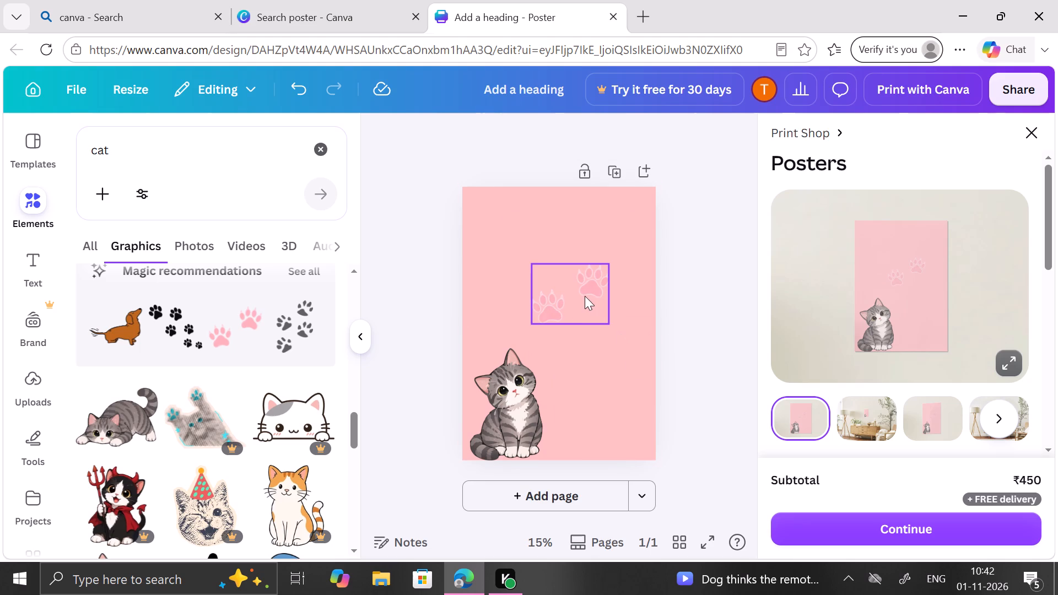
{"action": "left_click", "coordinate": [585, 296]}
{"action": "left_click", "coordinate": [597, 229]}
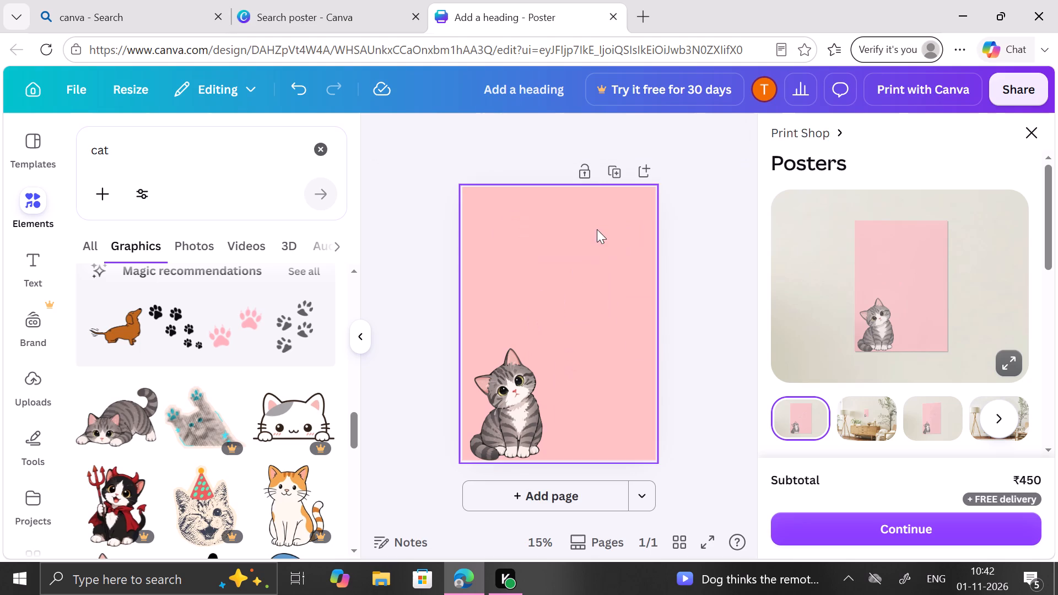
Add the recommended four dark grey paw prints again and place them above and to the right of the kitten.
{"action": "left_click", "coordinate": [298, 313]}
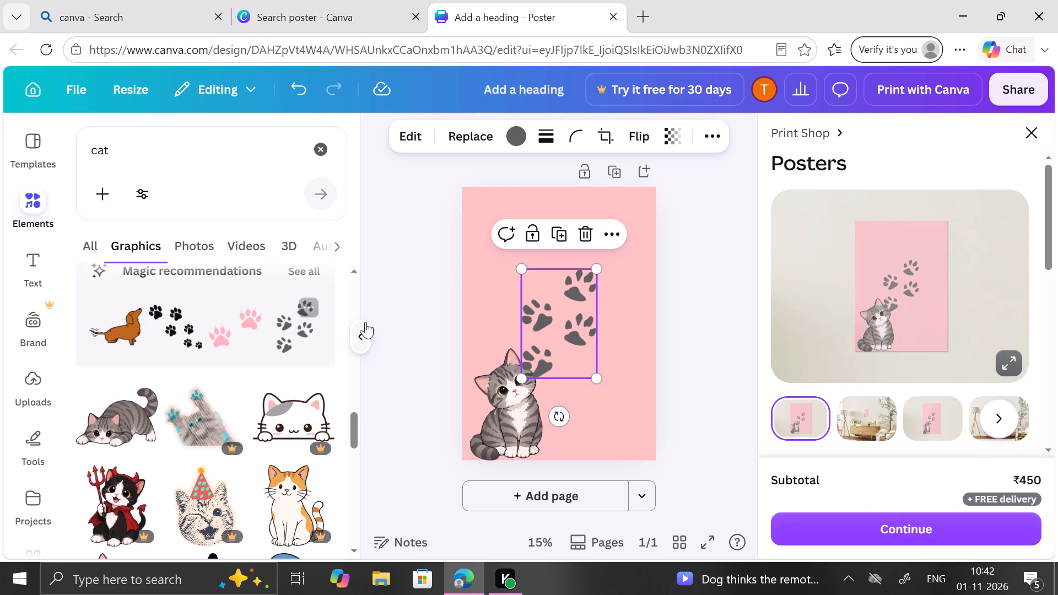
{"action": "left_click", "coordinate": [591, 300]}
{"action": "left_click_drag", "start_coordinate": [591, 300], "coordinate": [596, 294]}
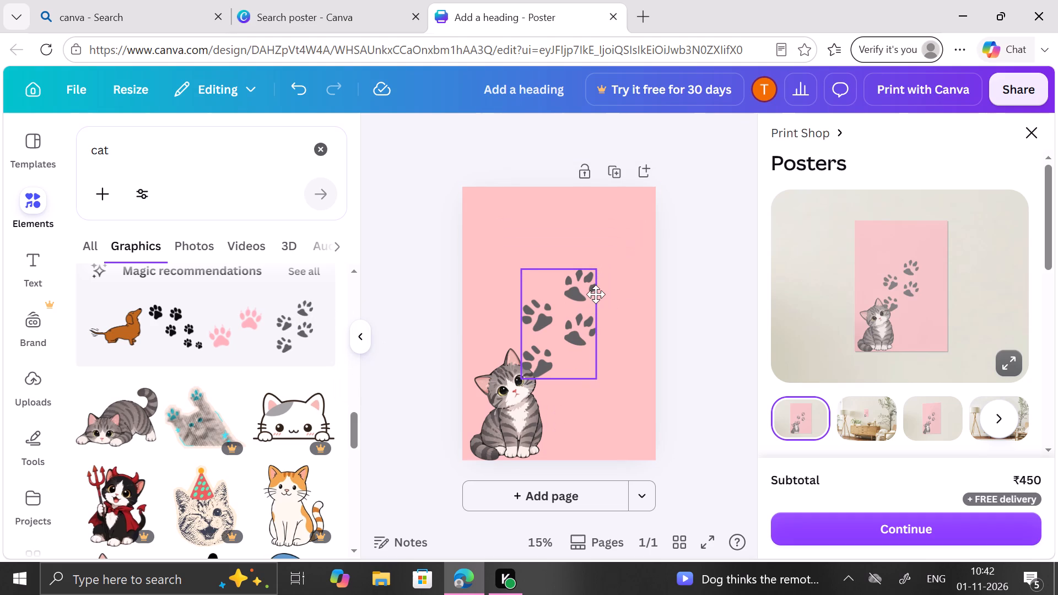
{"action": "left_click_drag", "start_coordinate": [596, 294], "coordinate": [582, 312]}
{"action": "left_click_drag", "start_coordinate": [582, 312], "coordinate": [586, 296]}
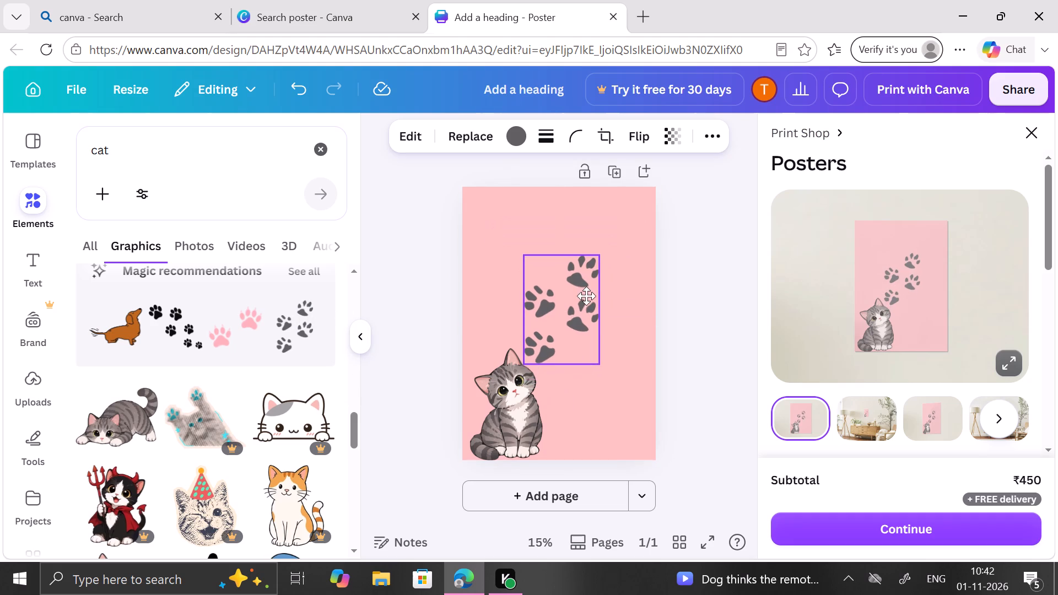
{"action": "left_click_drag", "start_coordinate": [586, 296], "coordinate": [601, 285]}
Look through more of the cat graphics for further illustrations that could suit the poster.
{"action": "scroll", "coordinate": [261, 458], "scroll_direction": "down", "scroll_amount": 3}
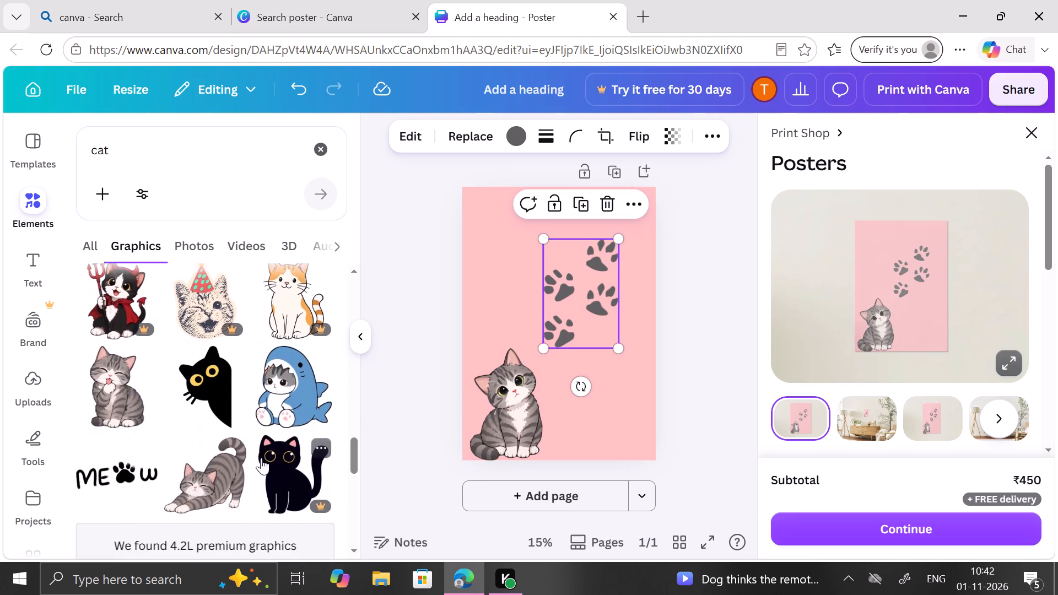
{"action": "scroll", "coordinate": [261, 458], "scroll_direction": "down", "scroll_amount": 2}
{"action": "scroll", "coordinate": [261, 458], "scroll_direction": "up", "scroll_amount": 1}
{"action": "scroll", "coordinate": [261, 458], "scroll_direction": "down", "scroll_amount": 1}
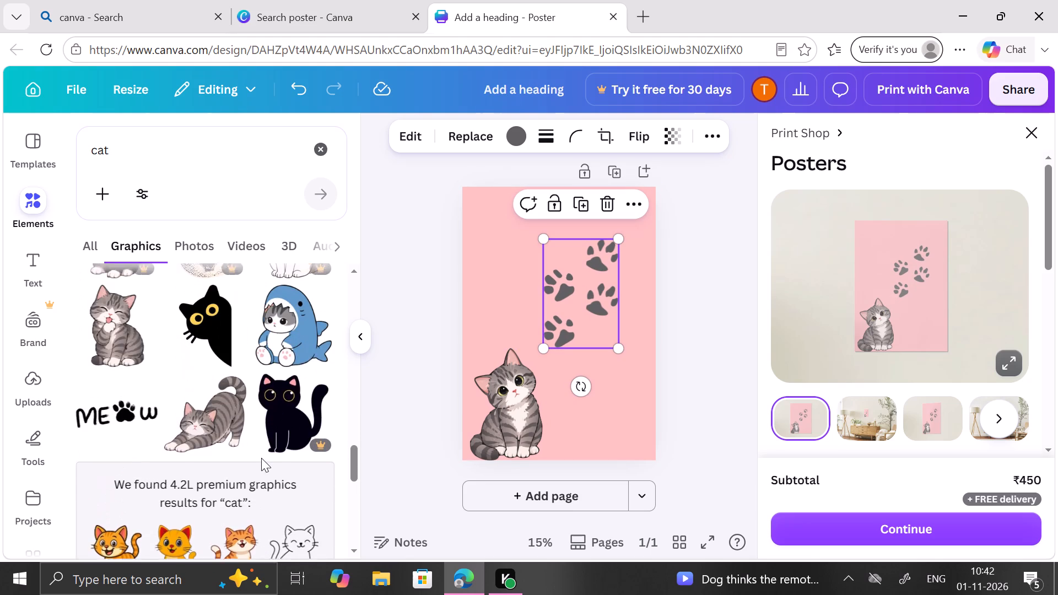
{"action": "scroll", "coordinate": [261, 458], "scroll_direction": "down", "scroll_amount": 3}
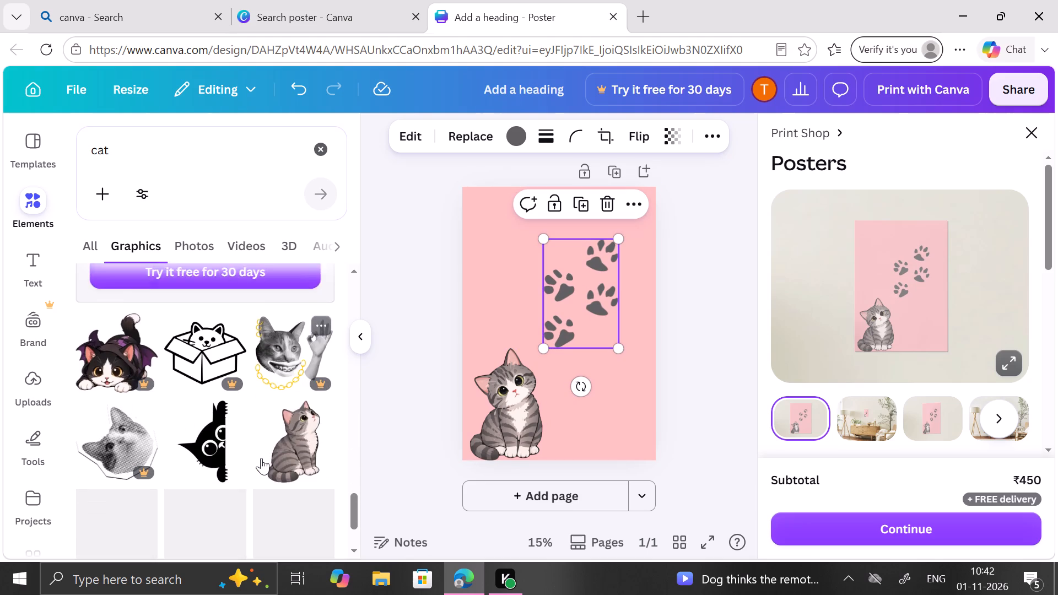
{"action": "scroll", "coordinate": [261, 458], "scroll_direction": "down", "scroll_amount": 1}
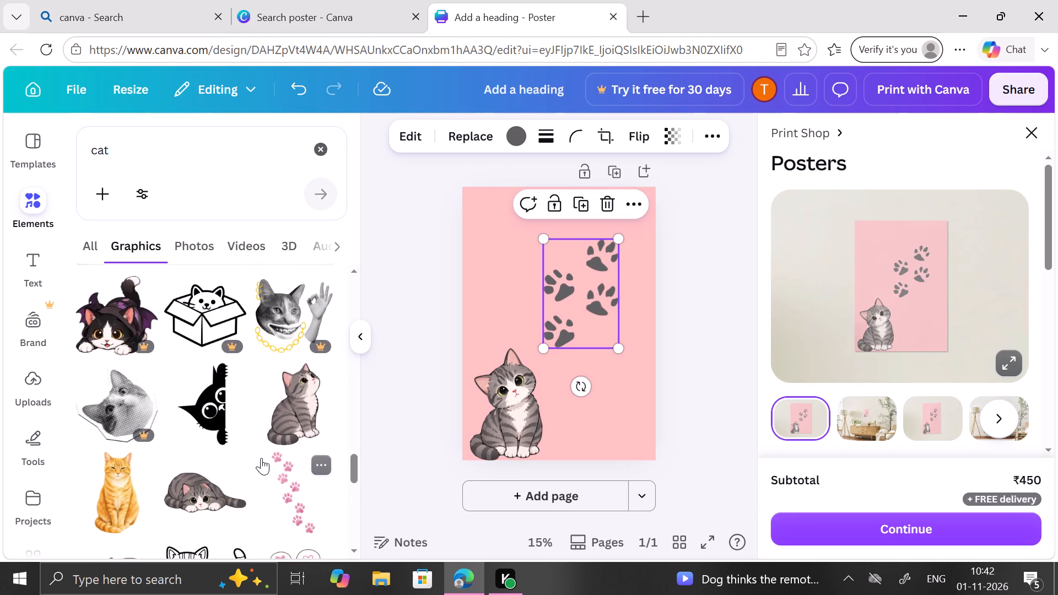
{"action": "scroll", "coordinate": [261, 458], "scroll_direction": "down", "scroll_amount": 2}
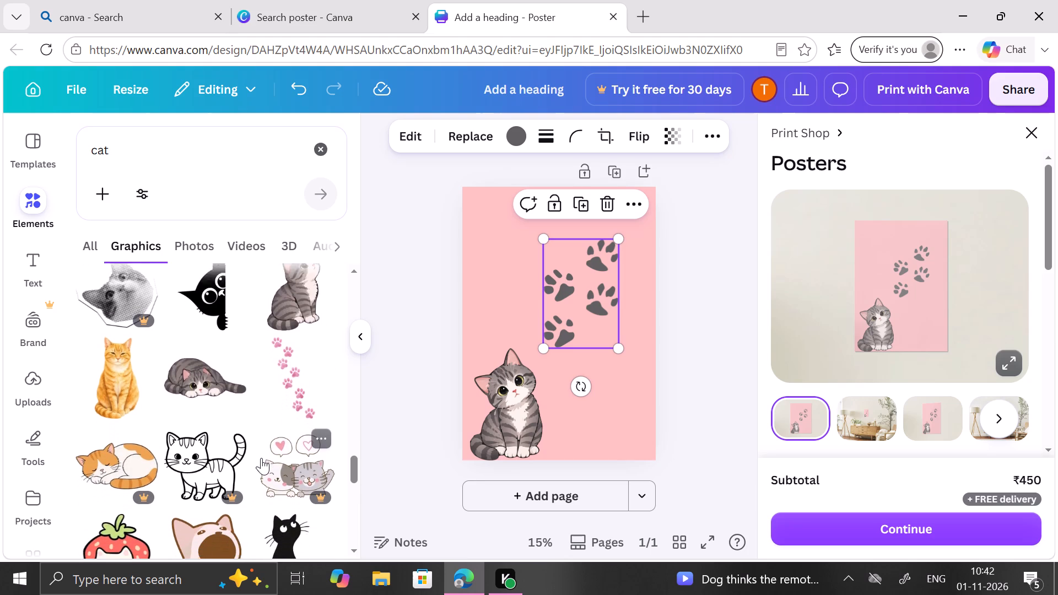
{"action": "scroll", "coordinate": [261, 458], "scroll_direction": "down", "scroll_amount": 1}
{"action": "scroll", "coordinate": [261, 458], "scroll_direction": "up", "scroll_amount": 1}
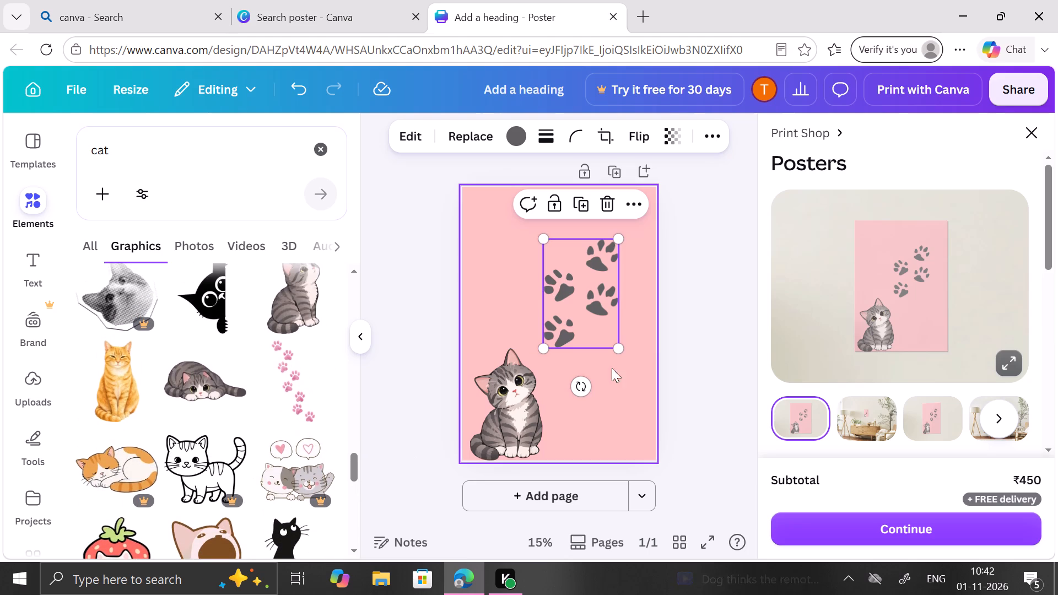
Shrink the grey paw prints slightly from their lower-right corner, keeping them above and to the right of the kitten.
{"action": "left_click_drag", "start_coordinate": [617, 346], "coordinate": [610, 342]}
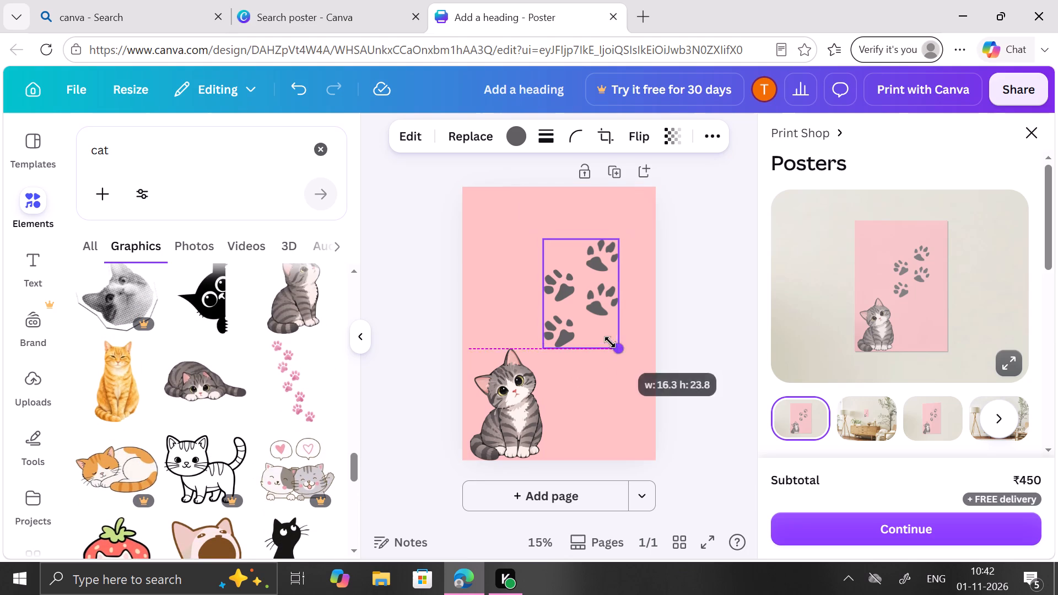
{"action": "left_click_drag", "start_coordinate": [610, 342], "coordinate": [604, 338]}
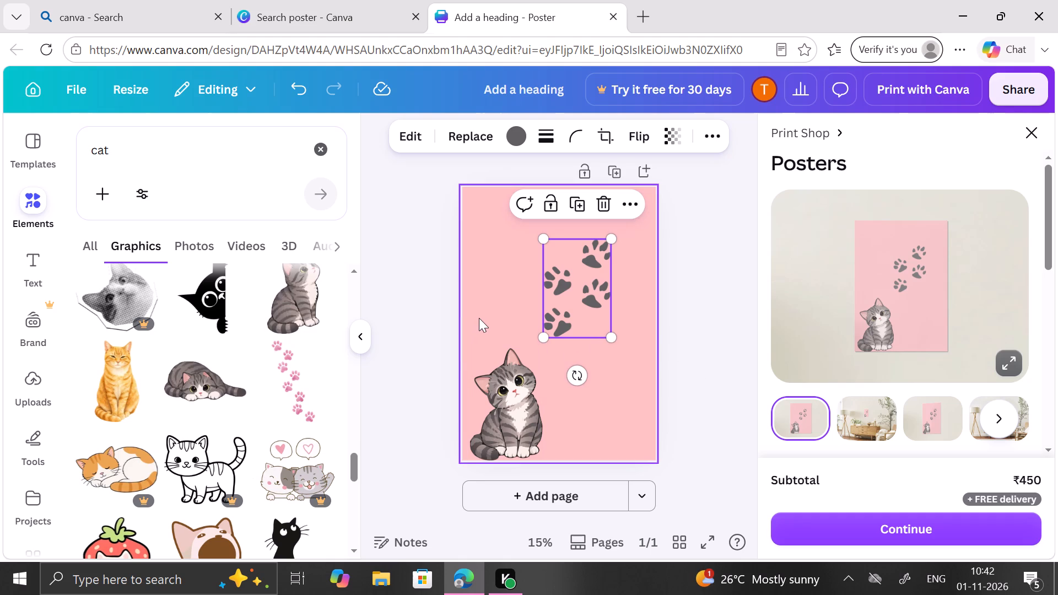
{"action": "left_click", "coordinate": [479, 318]}
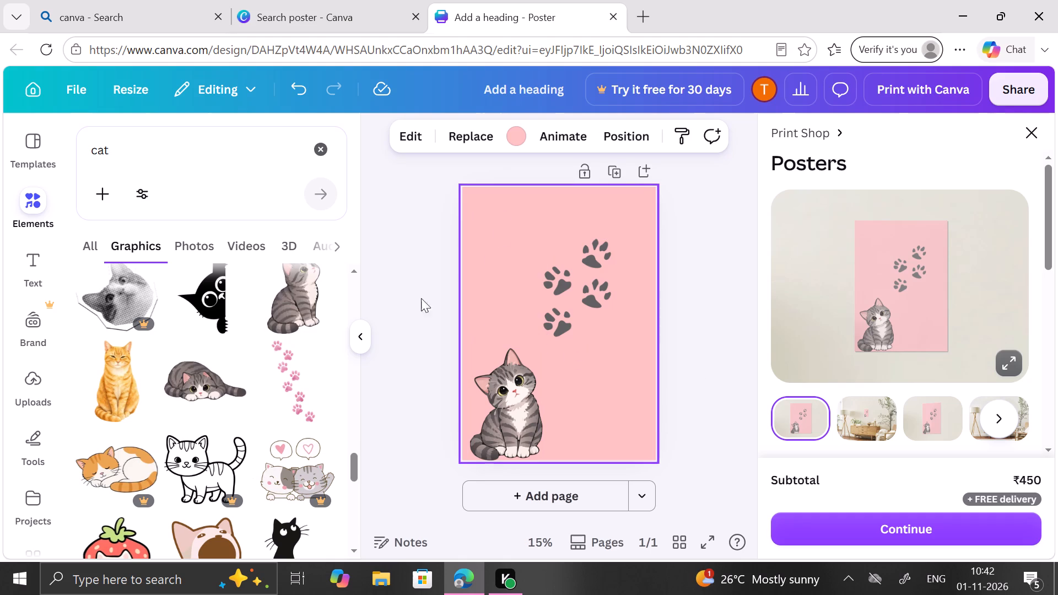
Replace the cat search with "sparkle" and show all the matching graphics.
{"action": "left_click", "coordinate": [314, 144]}
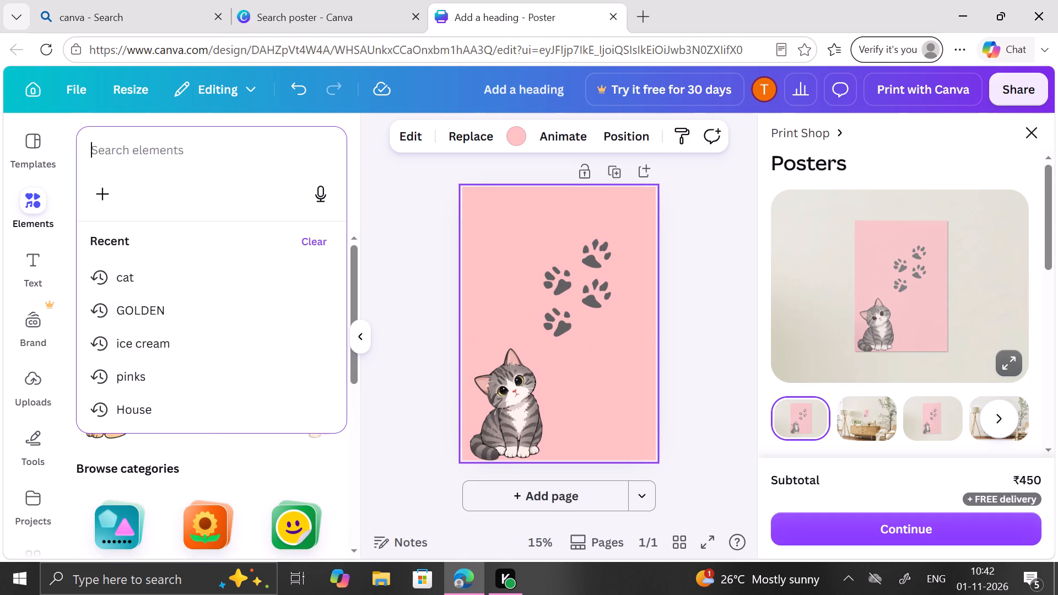
{"action": "key", "text": "s"}
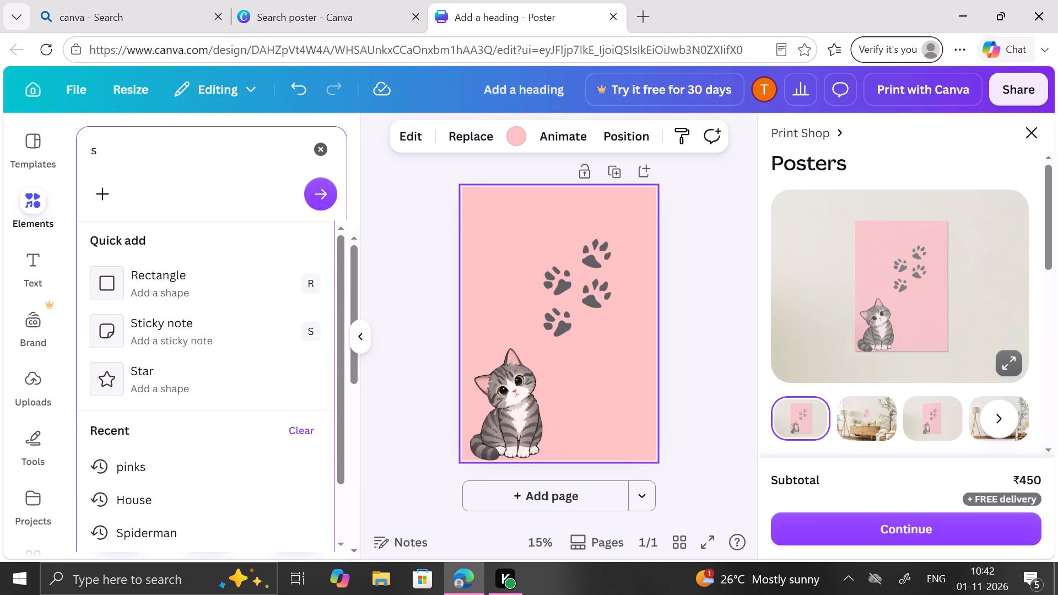
{"action": "type", "text": "prcl"}
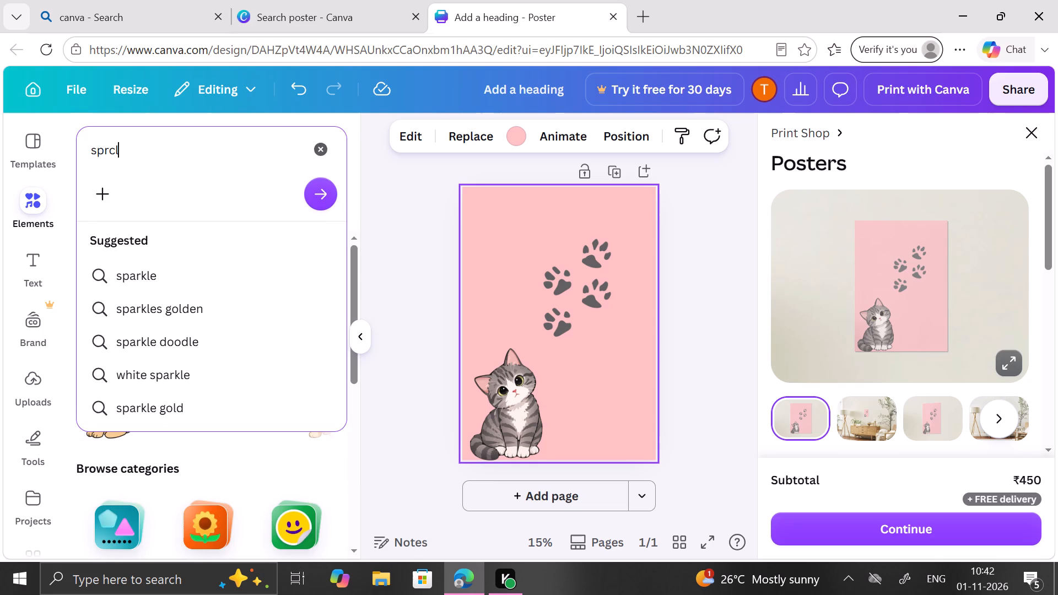
{"action": "key", "text": "BackSpace"}
{"action": "key", "text": "BackSpace"}
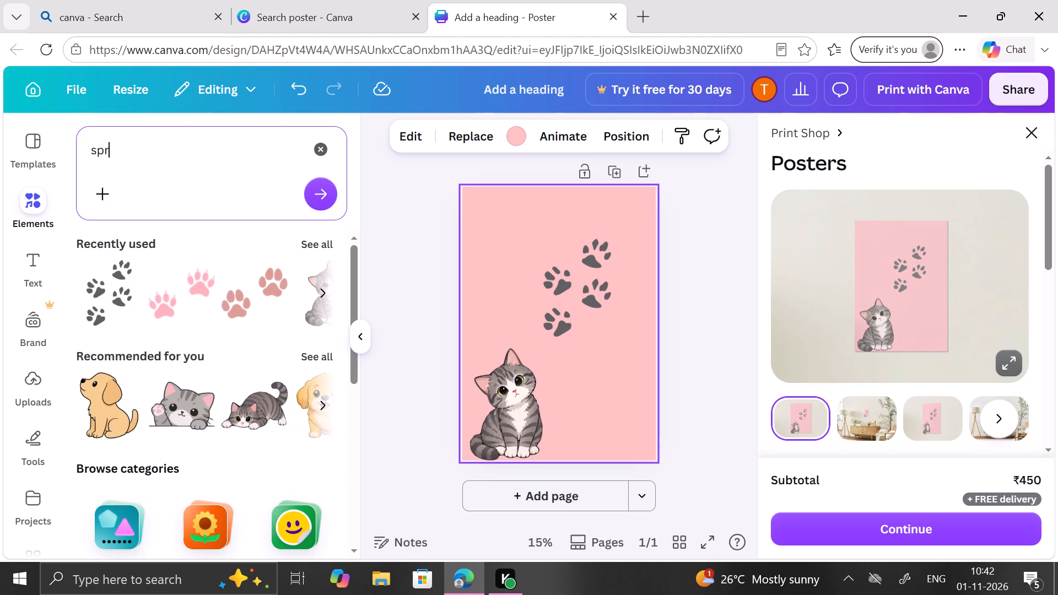
{"action": "key", "text": "BackSpace"}
{"action": "type", "text": "ark"}
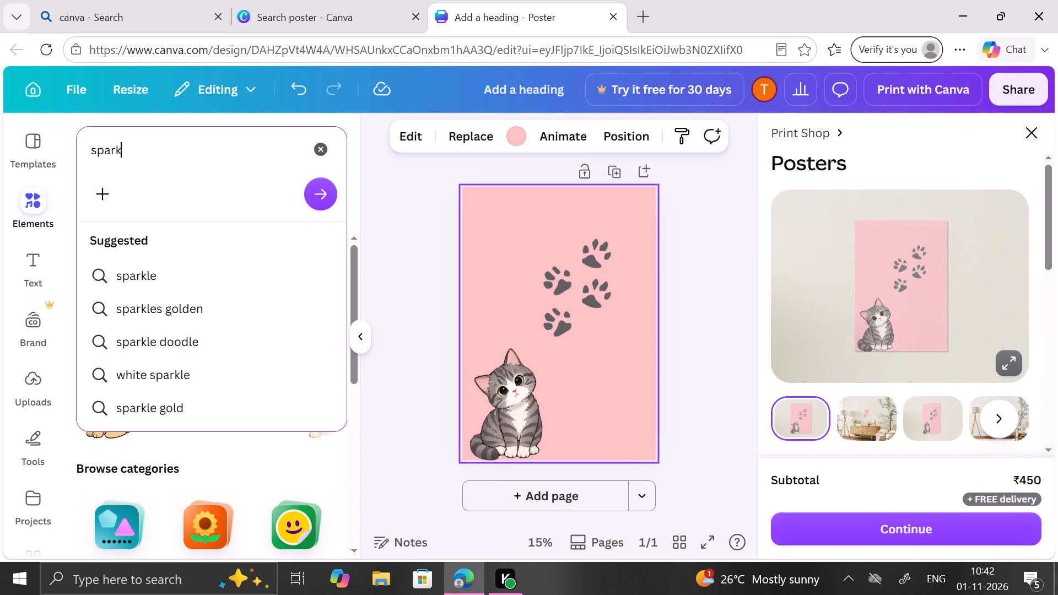
{"action": "left_click", "coordinate": [285, 282]}
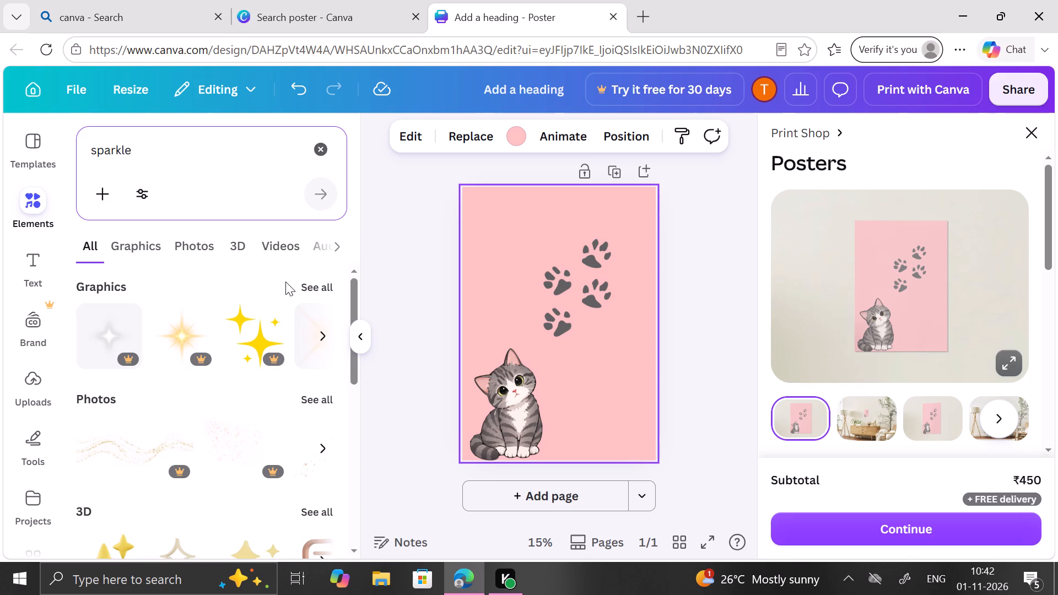
{"action": "left_click", "coordinate": [330, 286]}
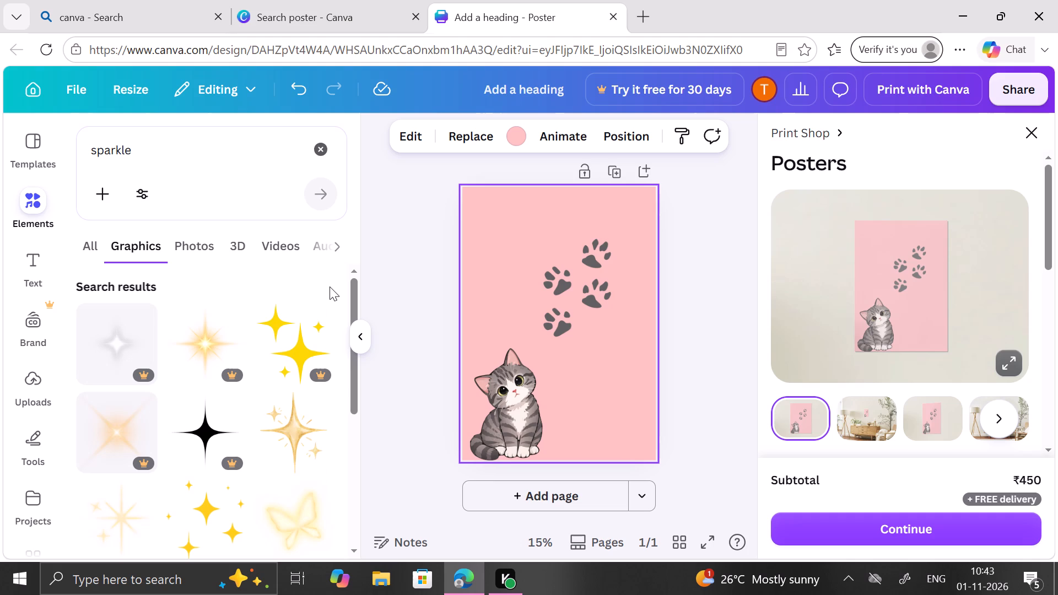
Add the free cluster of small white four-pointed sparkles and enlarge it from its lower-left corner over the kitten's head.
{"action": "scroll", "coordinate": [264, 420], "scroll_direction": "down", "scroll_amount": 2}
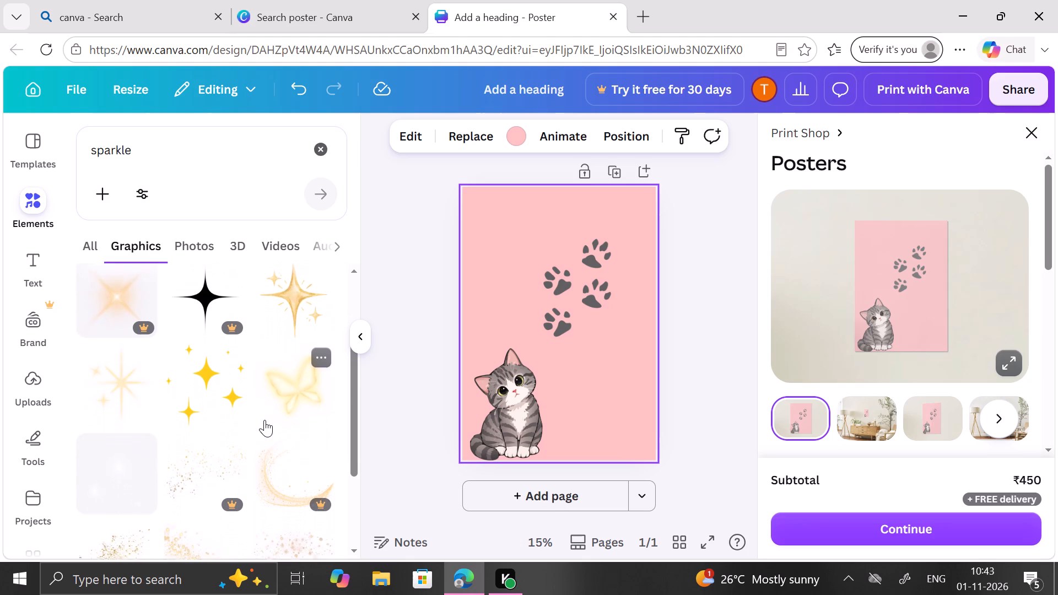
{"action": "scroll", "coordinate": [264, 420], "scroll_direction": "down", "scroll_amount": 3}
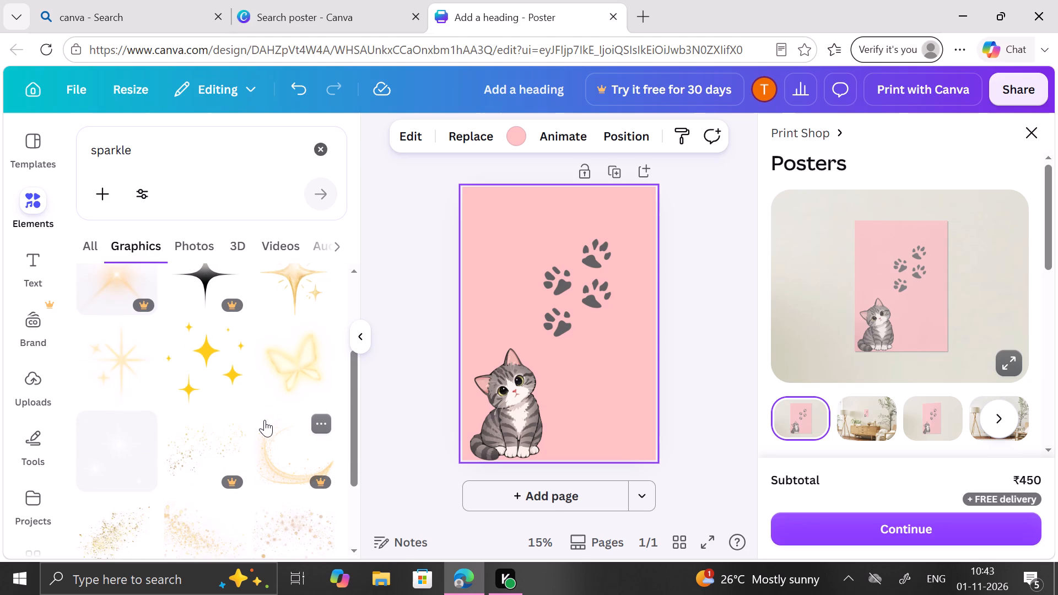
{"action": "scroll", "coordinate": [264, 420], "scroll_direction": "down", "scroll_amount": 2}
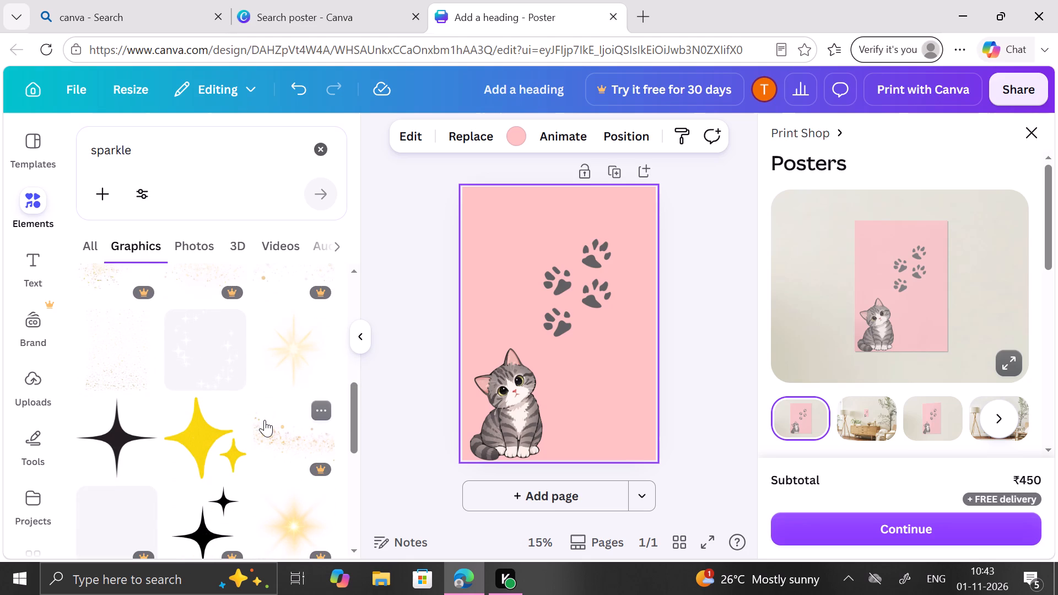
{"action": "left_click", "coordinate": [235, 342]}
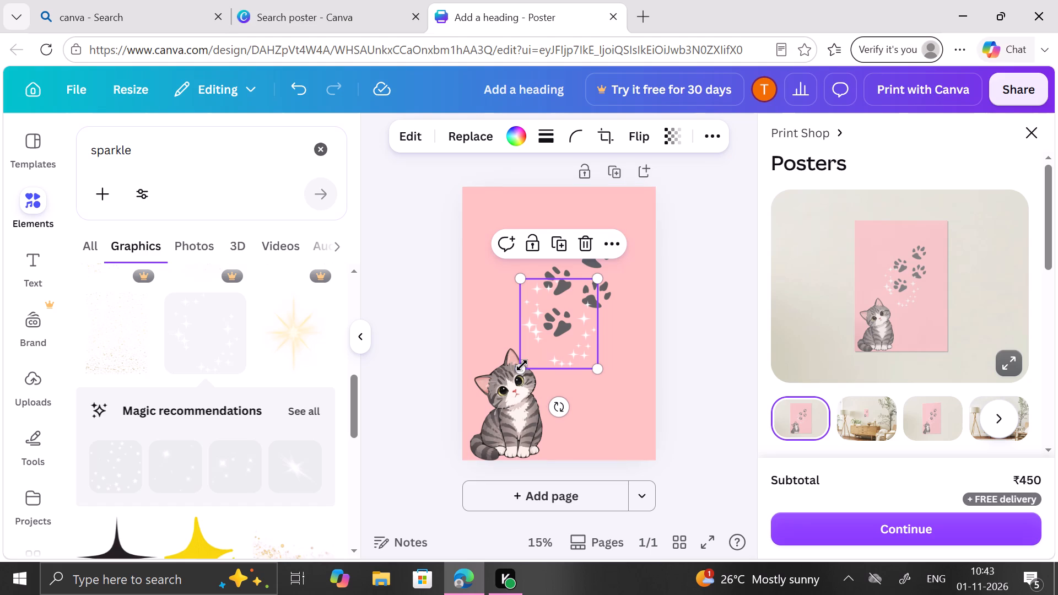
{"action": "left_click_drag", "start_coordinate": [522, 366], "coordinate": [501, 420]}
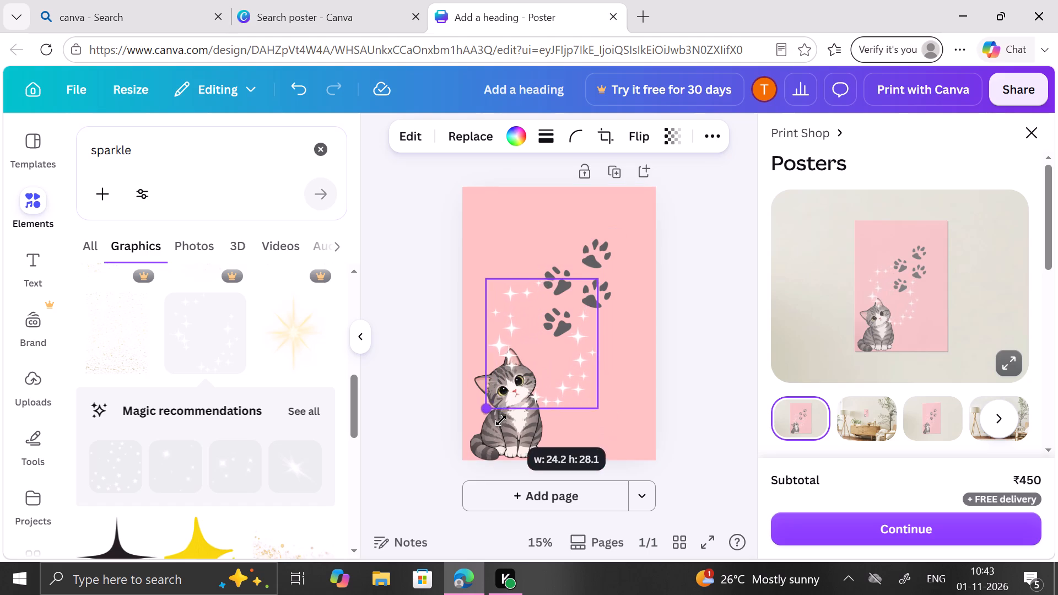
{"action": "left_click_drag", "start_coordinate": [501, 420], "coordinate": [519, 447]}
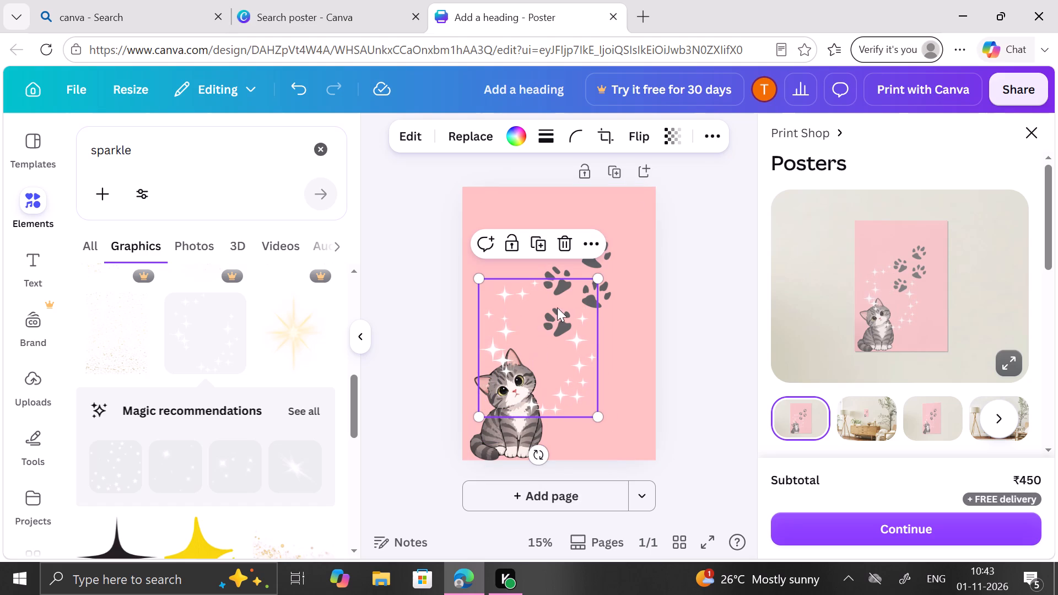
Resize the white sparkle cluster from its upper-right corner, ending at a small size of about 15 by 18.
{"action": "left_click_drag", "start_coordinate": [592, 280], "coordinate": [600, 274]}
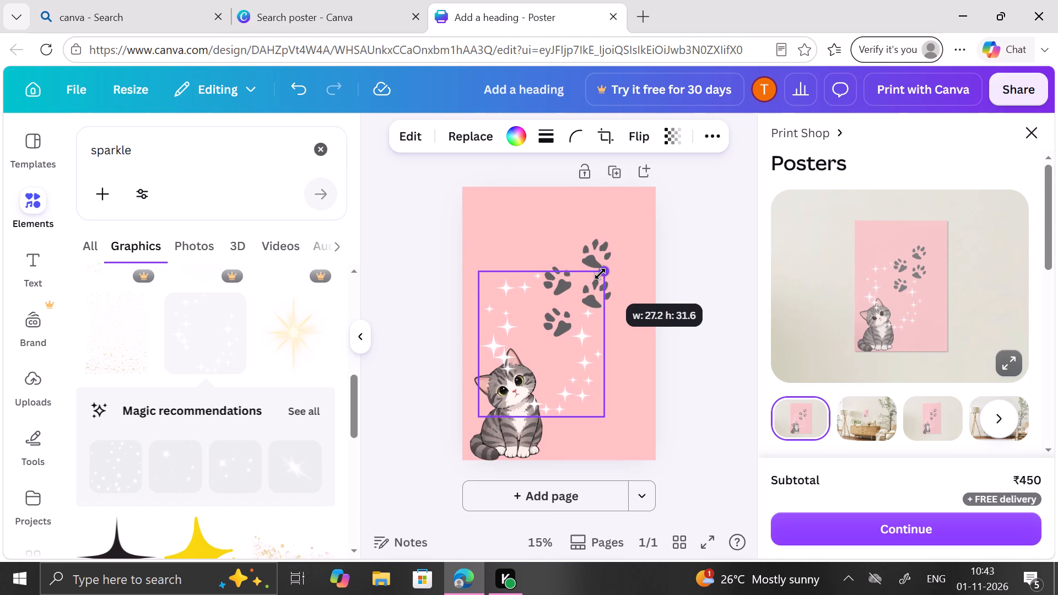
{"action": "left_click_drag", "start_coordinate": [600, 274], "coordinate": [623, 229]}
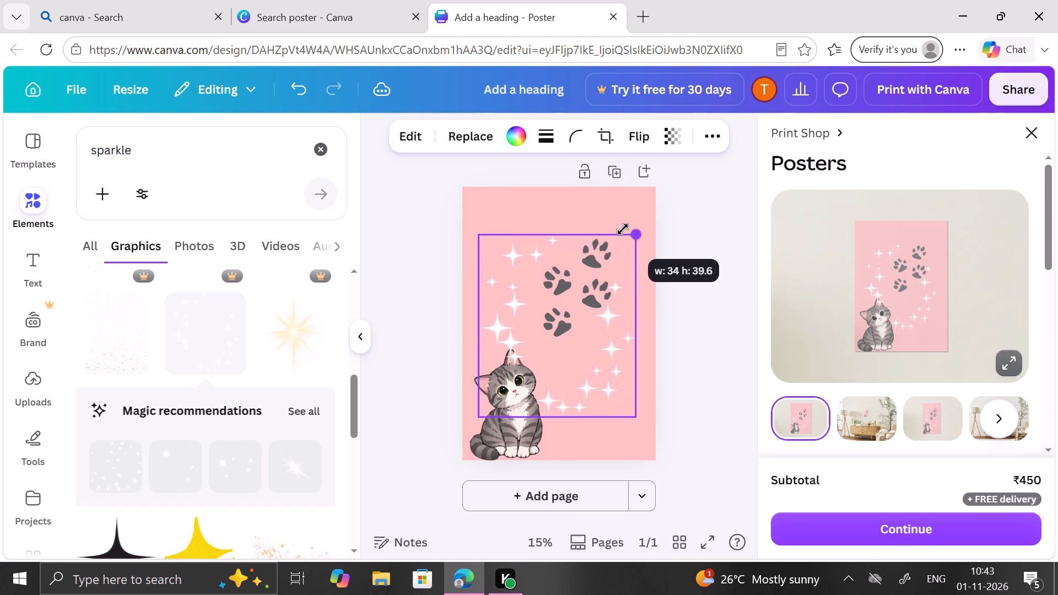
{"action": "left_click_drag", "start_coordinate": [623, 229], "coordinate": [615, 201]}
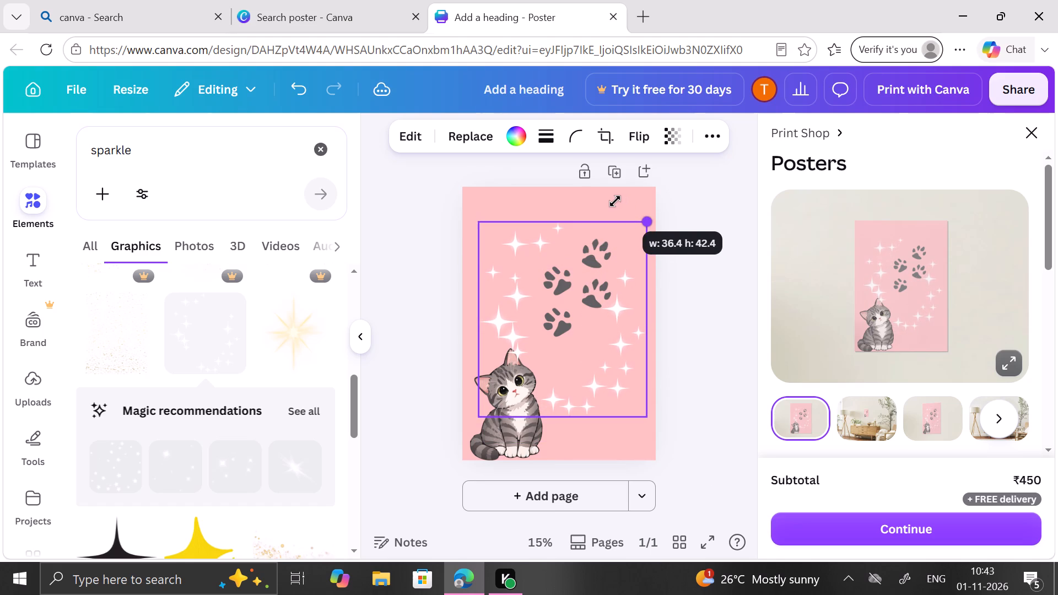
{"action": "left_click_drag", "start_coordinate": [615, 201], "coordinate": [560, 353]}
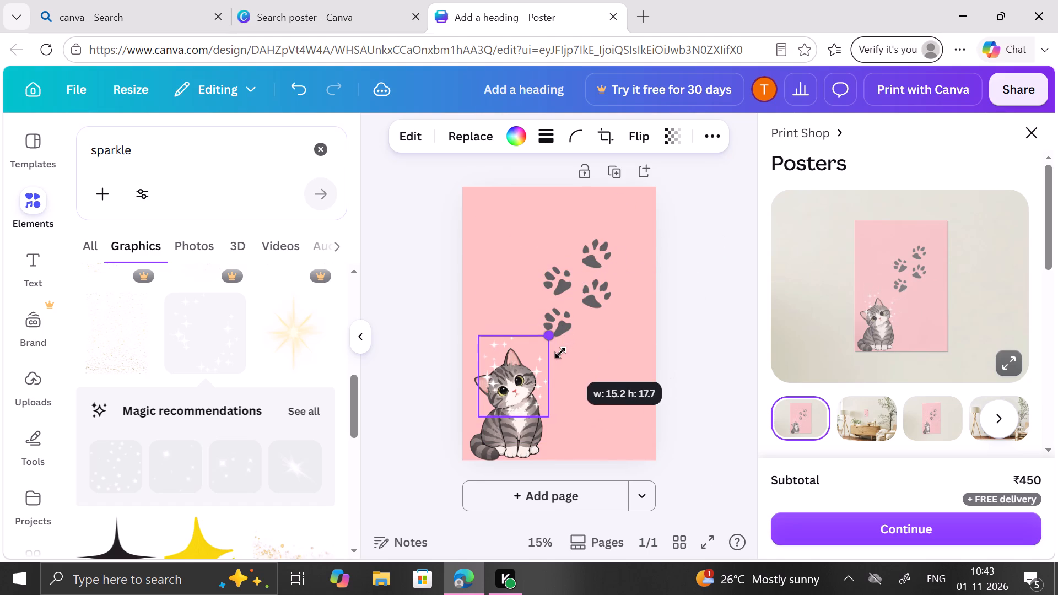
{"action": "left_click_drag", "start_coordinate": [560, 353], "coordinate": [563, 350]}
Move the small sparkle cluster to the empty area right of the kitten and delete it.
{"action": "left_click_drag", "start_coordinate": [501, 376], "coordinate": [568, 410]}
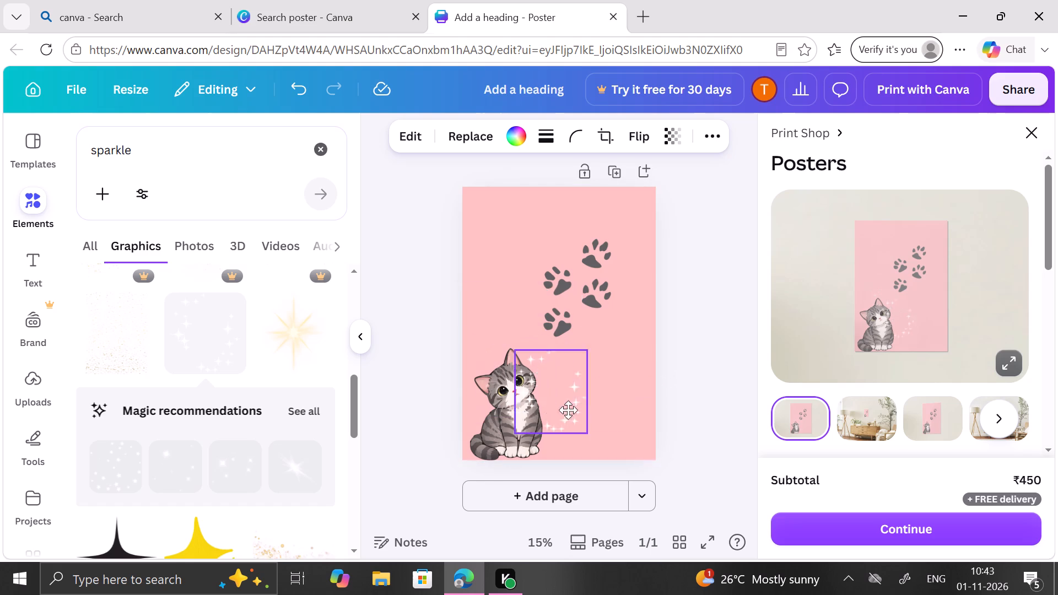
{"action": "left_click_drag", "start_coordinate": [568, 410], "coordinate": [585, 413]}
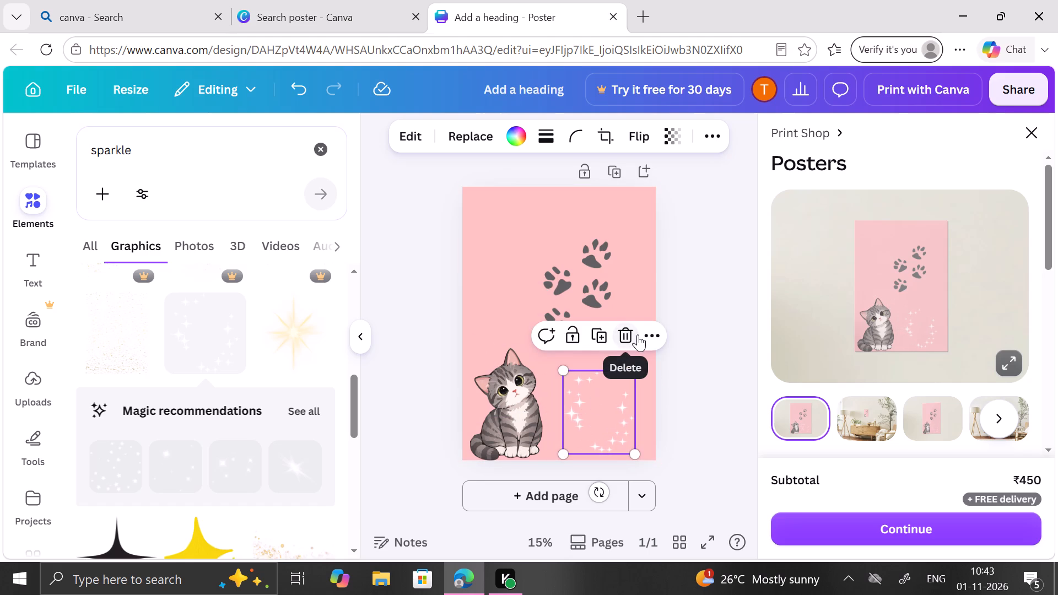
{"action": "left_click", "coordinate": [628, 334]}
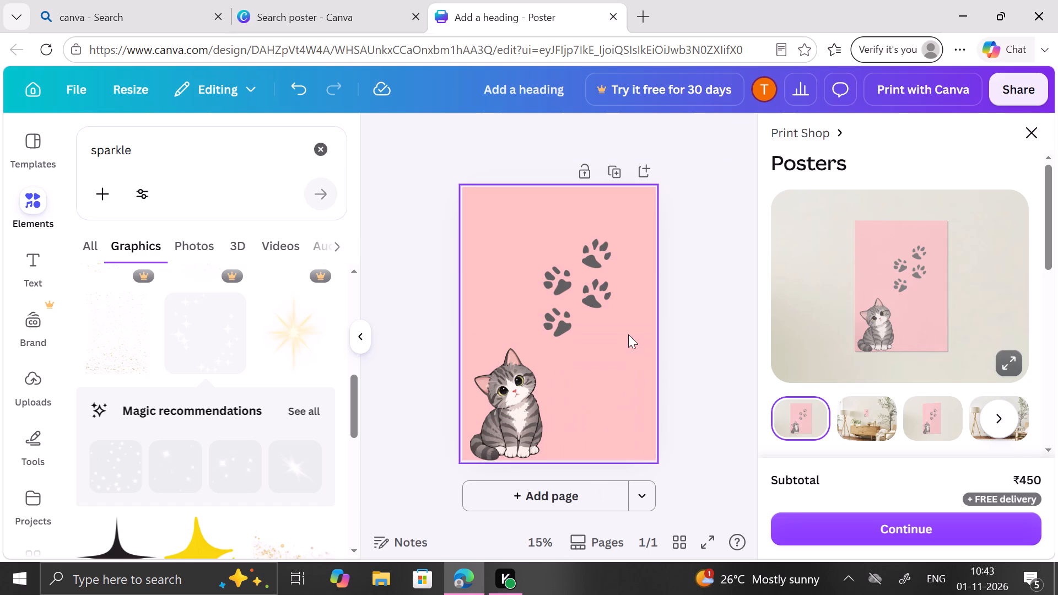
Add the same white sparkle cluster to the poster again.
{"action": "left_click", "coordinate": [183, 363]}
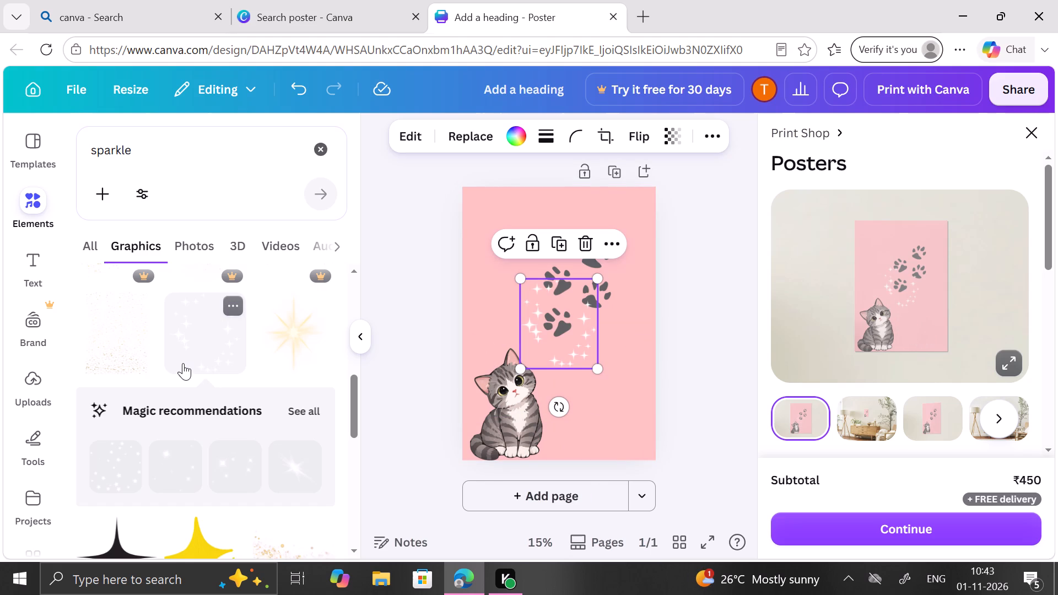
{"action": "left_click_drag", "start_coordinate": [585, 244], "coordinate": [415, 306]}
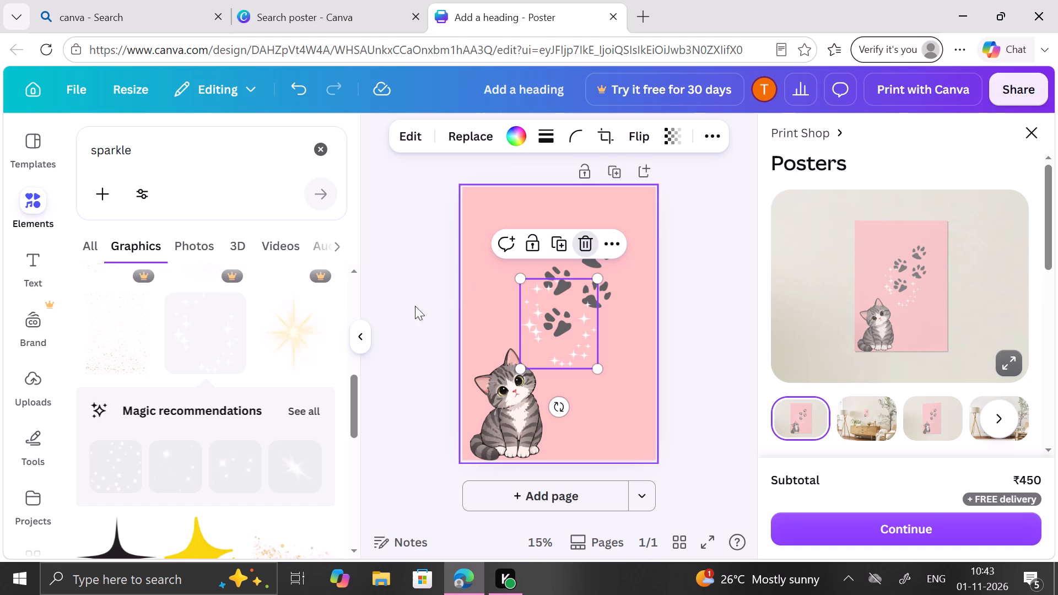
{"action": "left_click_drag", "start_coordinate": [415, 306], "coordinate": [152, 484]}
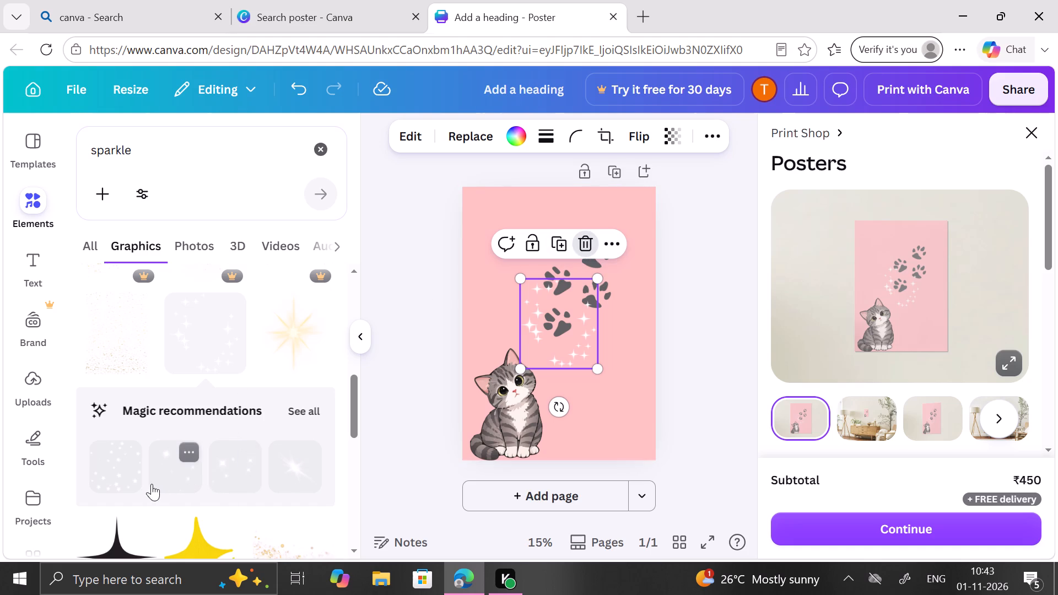
Add the first recommended white star and sparkle graphic and move it partly off the poster's lower-right edge.
{"action": "left_click_drag", "start_coordinate": [152, 484], "coordinate": [123, 483]}
{"action": "left_click", "coordinate": [123, 483]}
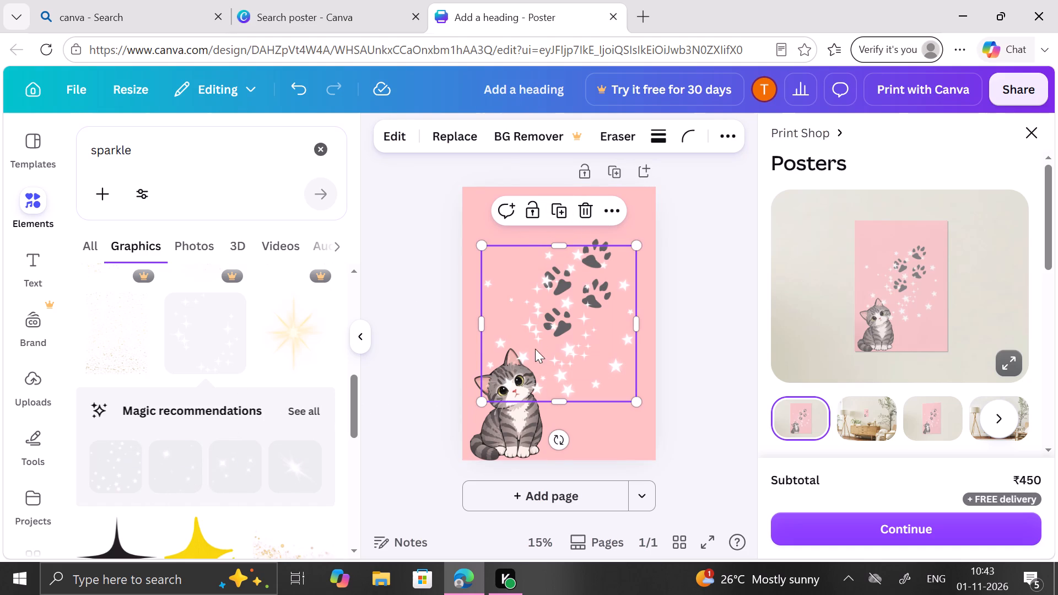
{"action": "left_click", "coordinate": [570, 314]}
{"action": "left_click_drag", "start_coordinate": [573, 323], "coordinate": [596, 395]}
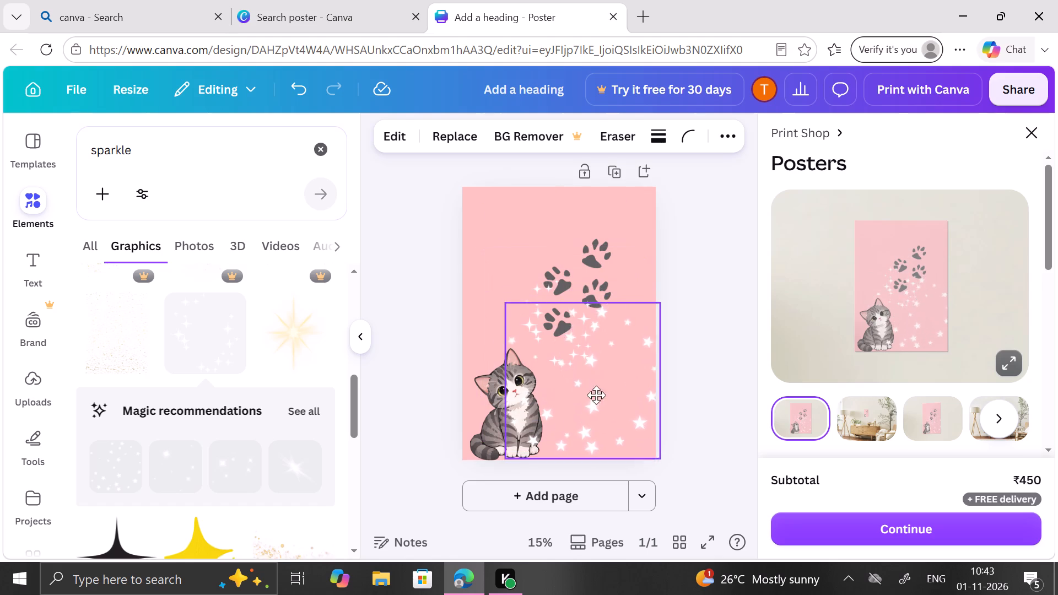
{"action": "left_click_drag", "start_coordinate": [596, 395], "coordinate": [715, 404]}
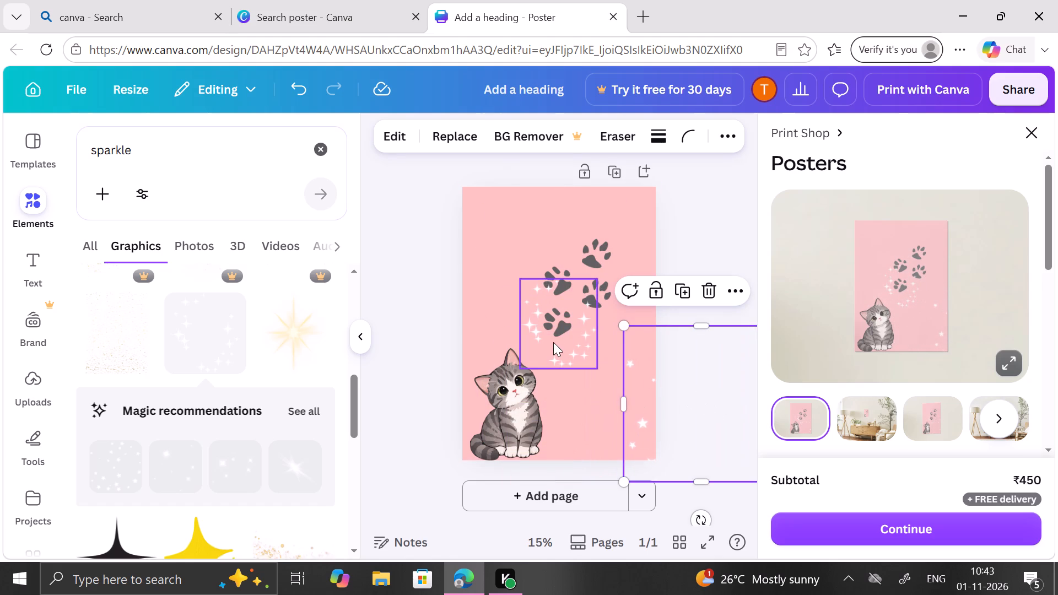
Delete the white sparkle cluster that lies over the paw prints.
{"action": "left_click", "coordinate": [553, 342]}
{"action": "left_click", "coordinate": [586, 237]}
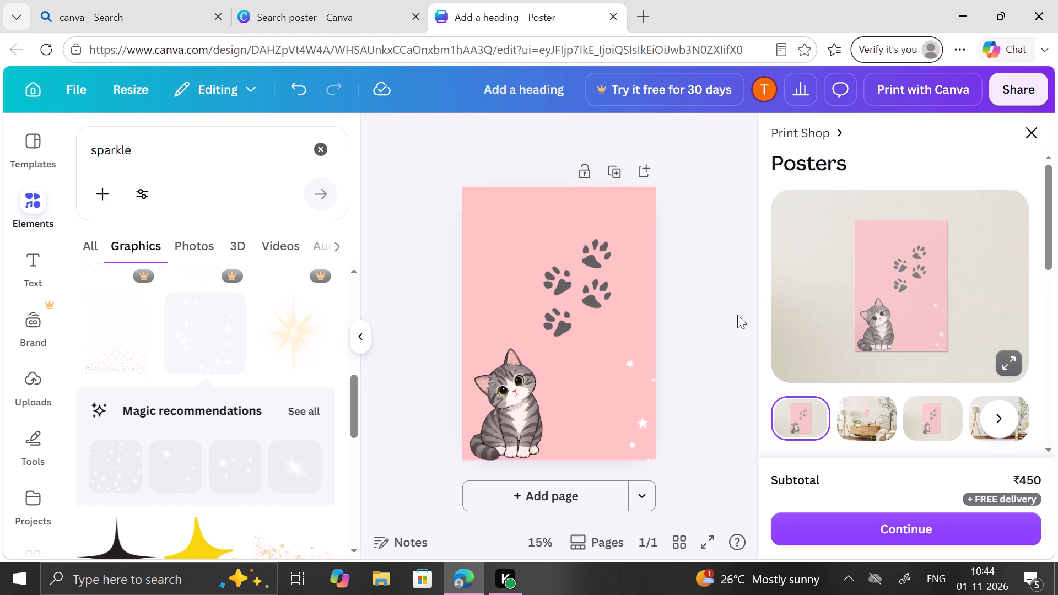
Move the white star graphic left so more of its stars fall beside the kitten.
{"action": "left_click", "coordinate": [637, 415]}
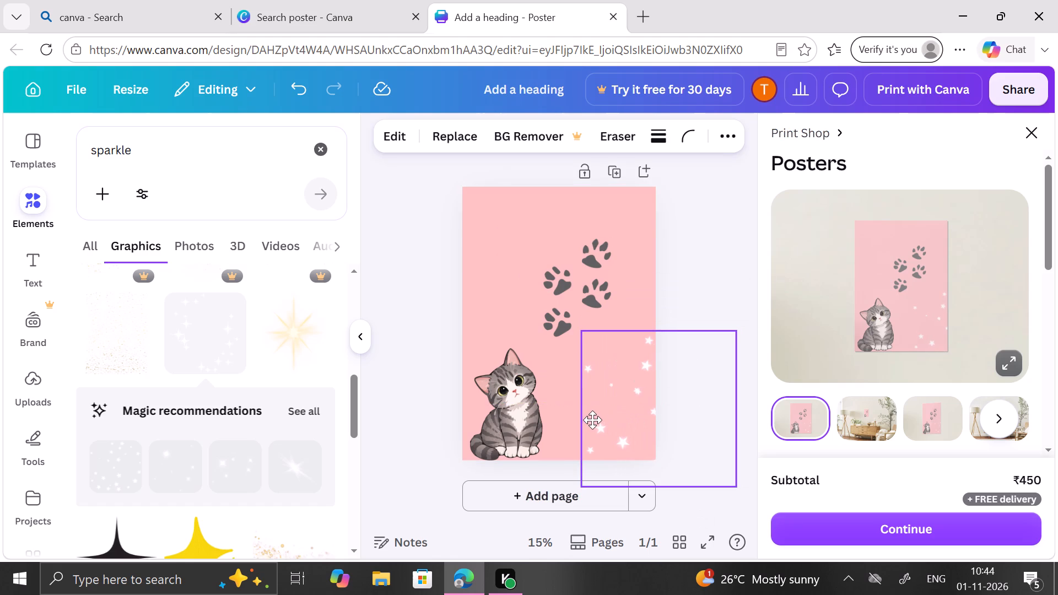
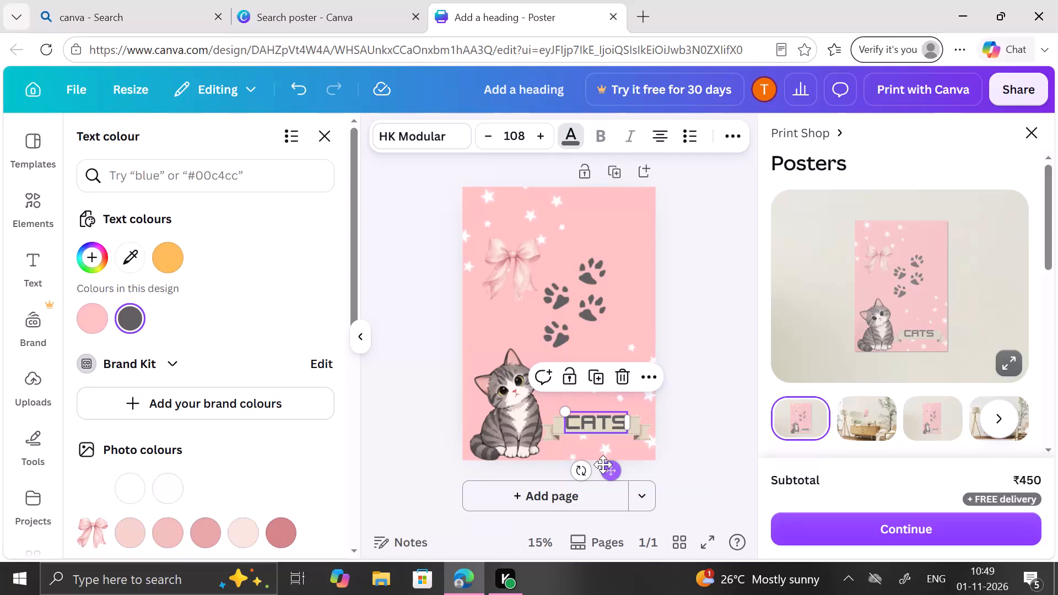
Nudge the CATS text slightly down on the beige ribbon banner and reduce its font size to 89.
{"action": "left_click", "coordinate": [606, 424]}
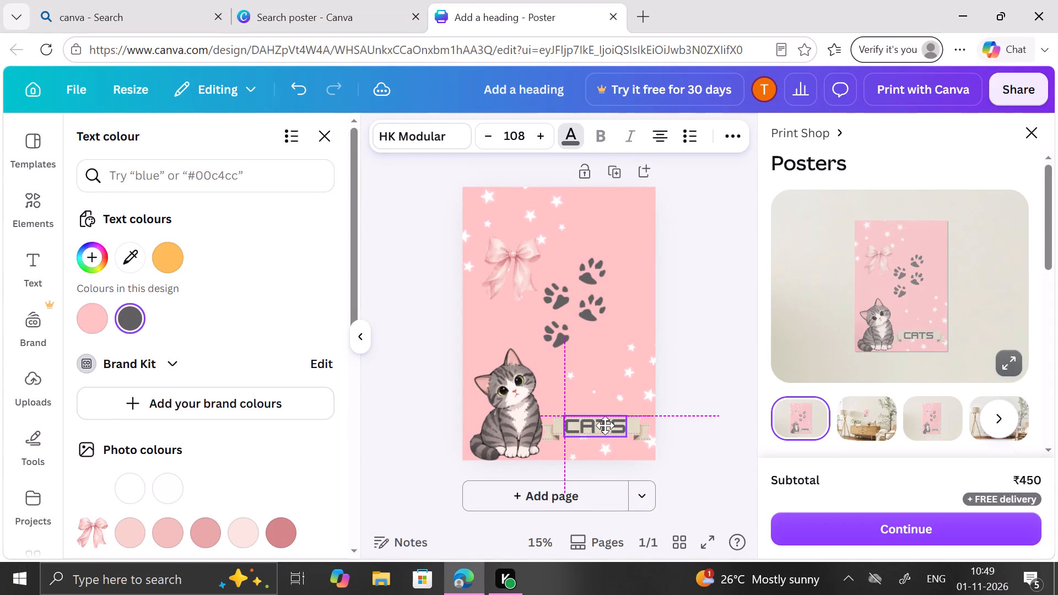
{"action": "left_click", "coordinate": [613, 318]}
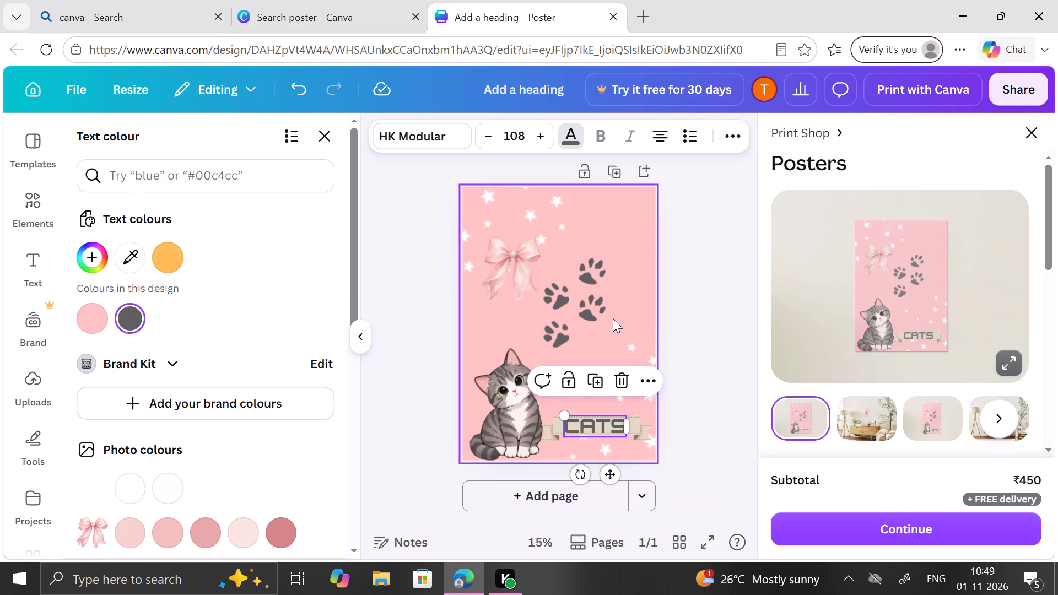
{"action": "left_click", "coordinate": [613, 437]}
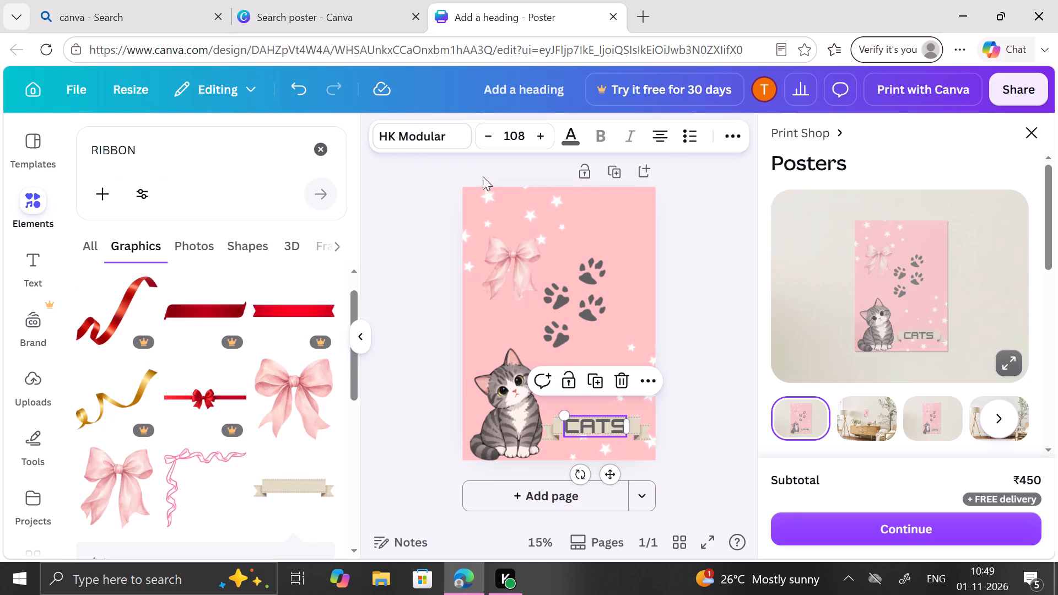
{"action": "triple_click", "coordinate": [483, 143]}
{"action": "triple_click", "coordinate": [483, 143]}
{"action": "double_click", "coordinate": [483, 143]}
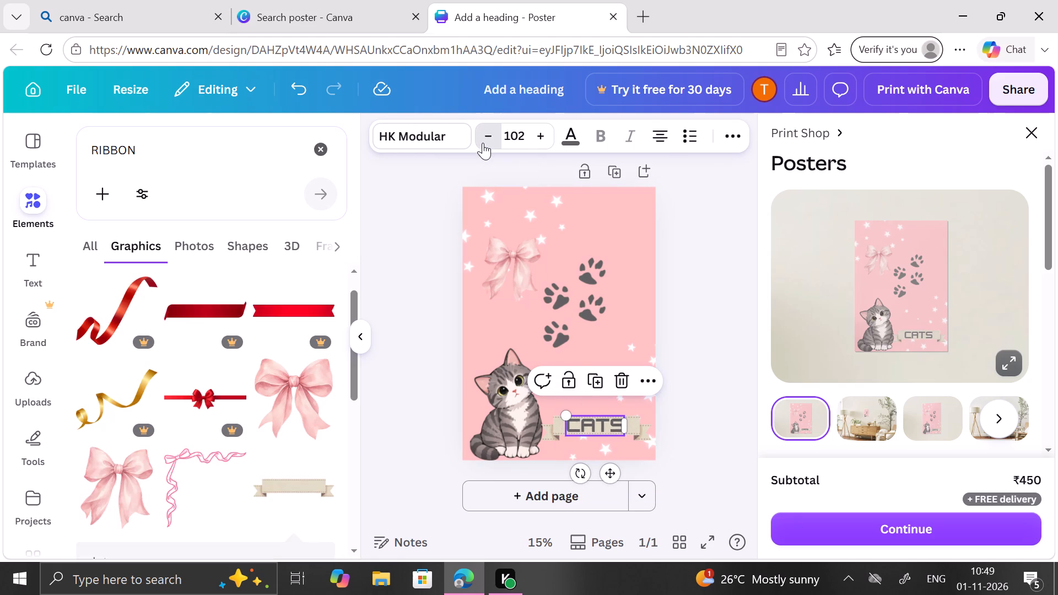
{"action": "triple_click", "coordinate": [483, 143]}
{"action": "left_click", "coordinate": [483, 143]}
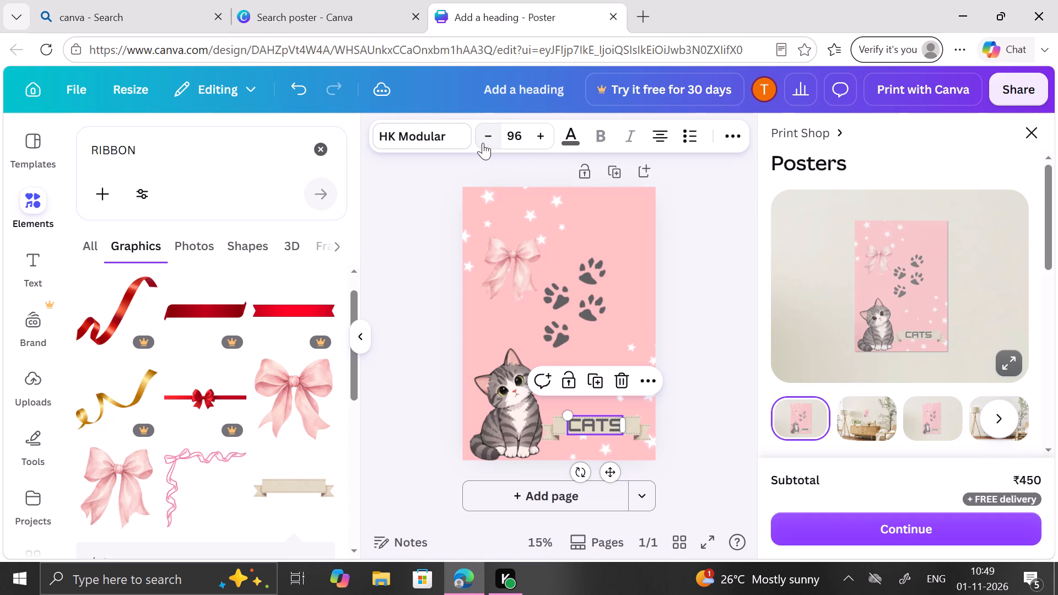
{"action": "triple_click", "coordinate": [483, 143]}
{"action": "double_click", "coordinate": [483, 143]}
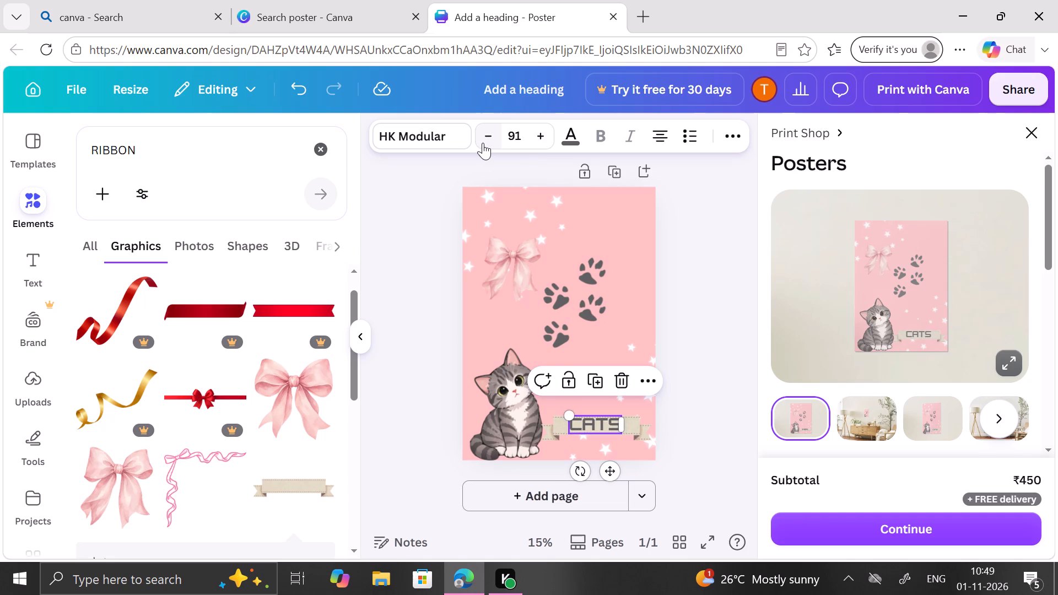
{"action": "double_click", "coordinate": [483, 143]}
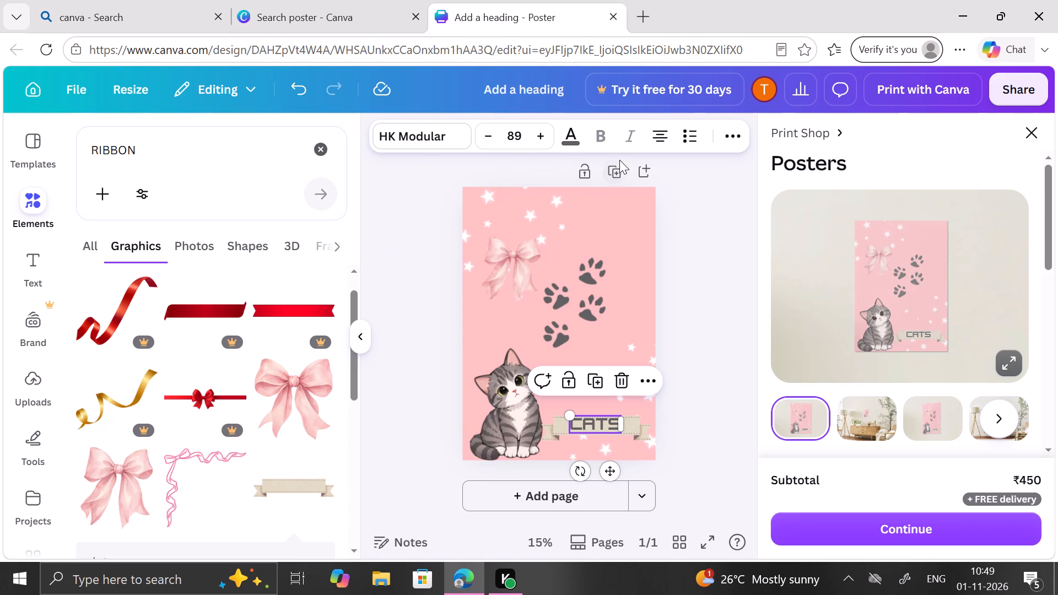
{"action": "left_click", "coordinate": [624, 212]}
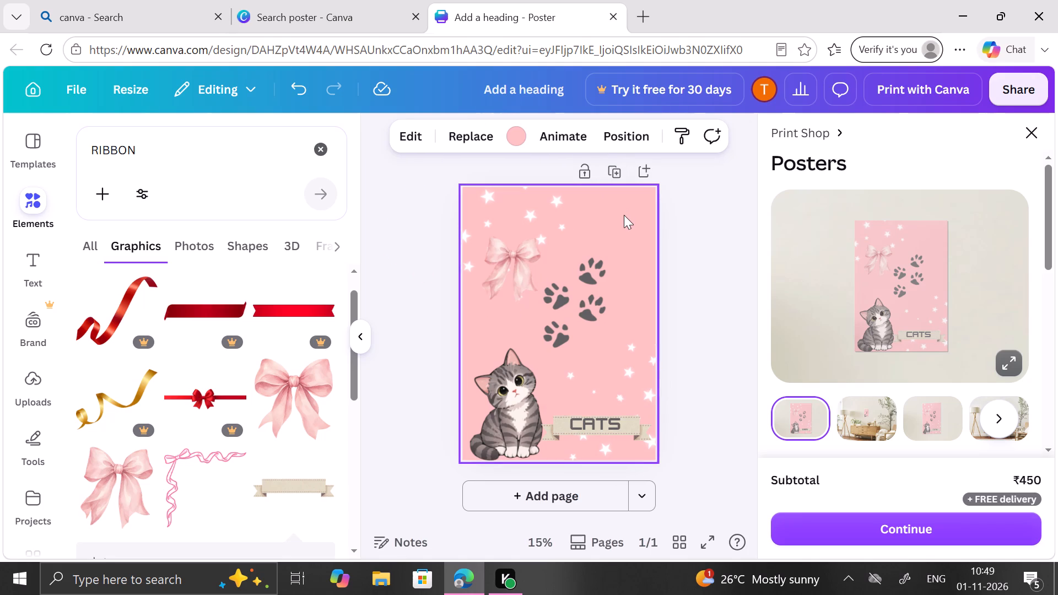
Fine-tune the position of the CATS text so it sits centred across the beige ribbon banner.
{"action": "left_click", "coordinate": [590, 423]}
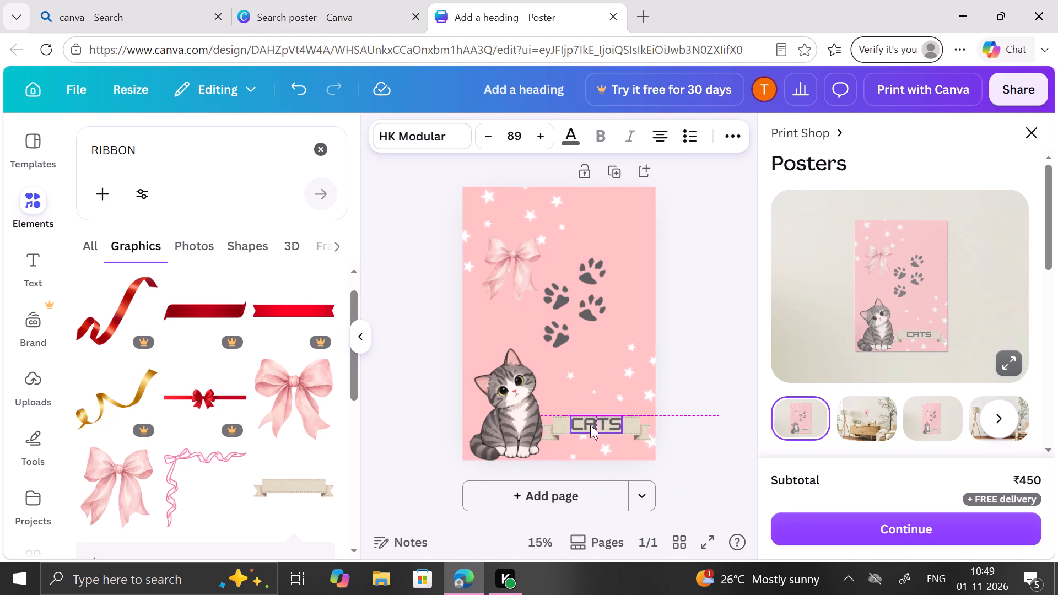
{"action": "left_click", "coordinate": [639, 310]}
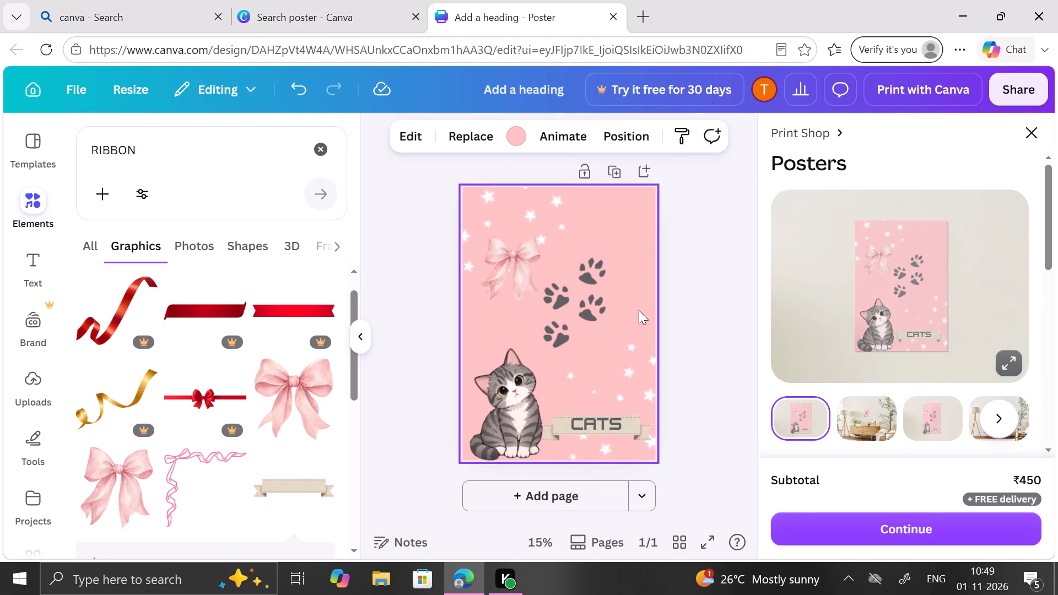
{"action": "left_click", "coordinate": [598, 423]}
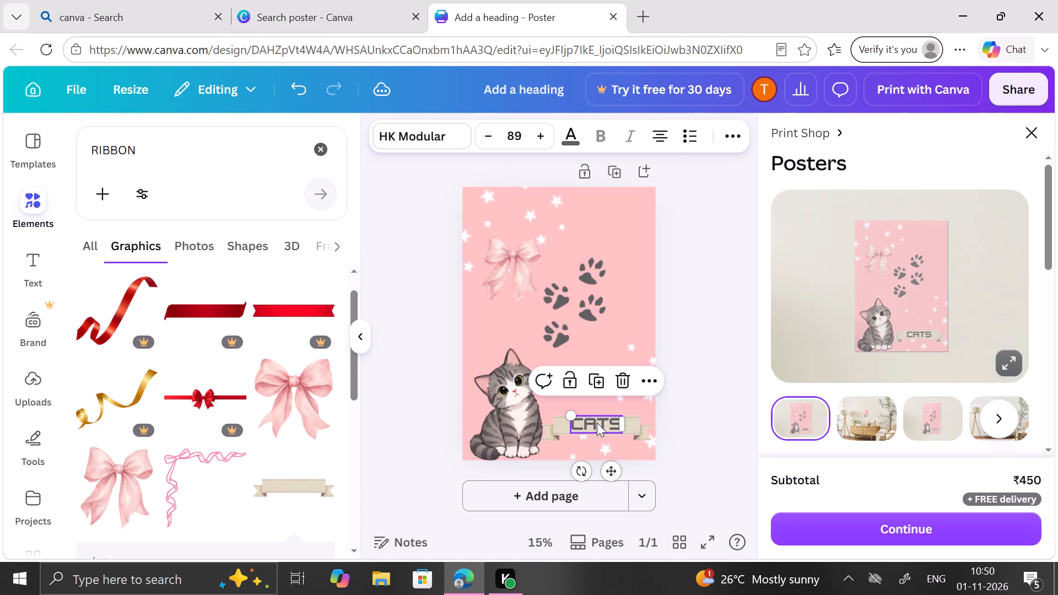
{"action": "left_click", "coordinate": [624, 315]}
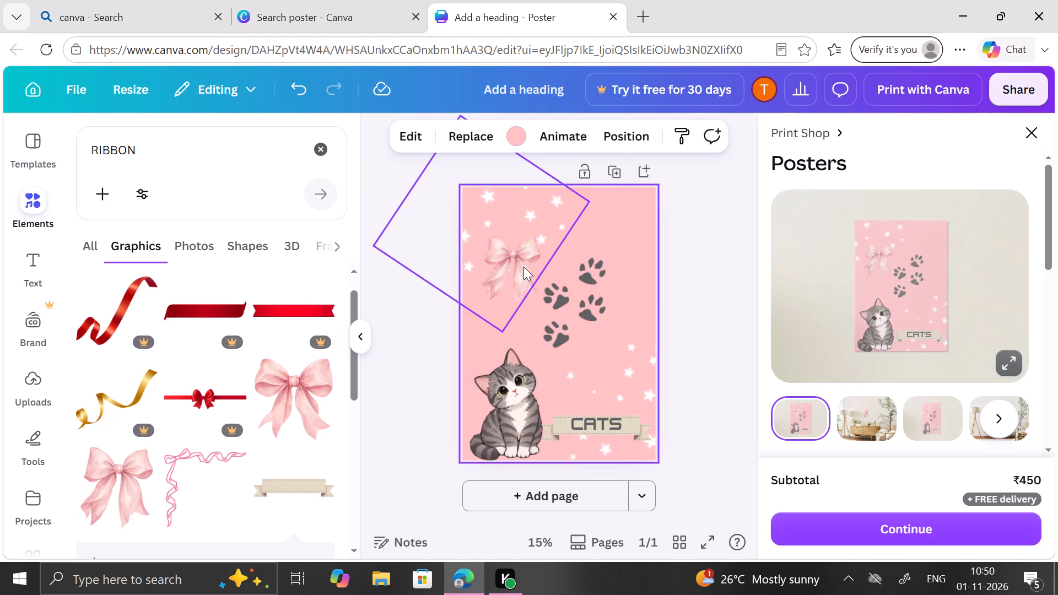
Shrink the pink bow and move it into the poster's upper-right corner above the paw prints.
{"action": "left_click_drag", "start_coordinate": [523, 267], "coordinate": [520, 250]}
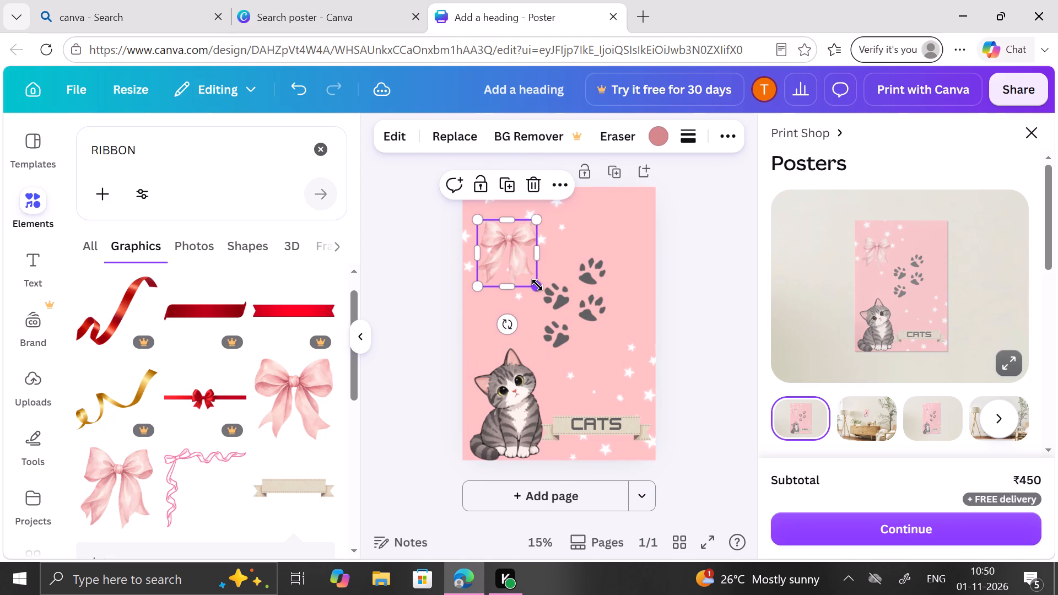
{"action": "double_click", "coordinate": [537, 285]}
{"action": "left_click_drag", "start_coordinate": [537, 285], "coordinate": [523, 267]}
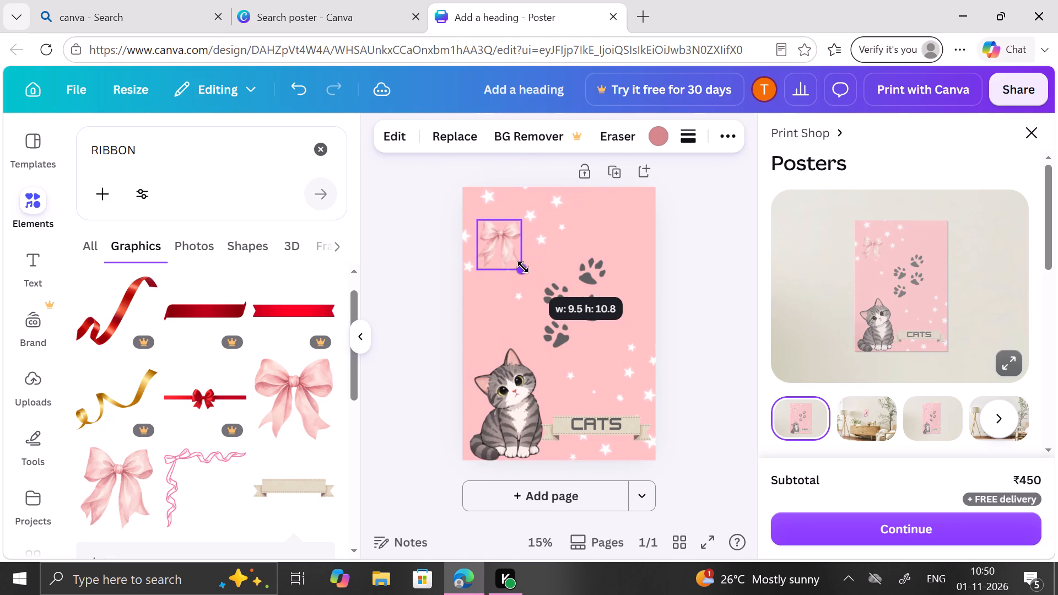
{"action": "left_click_drag", "start_coordinate": [523, 267], "coordinate": [515, 257]}
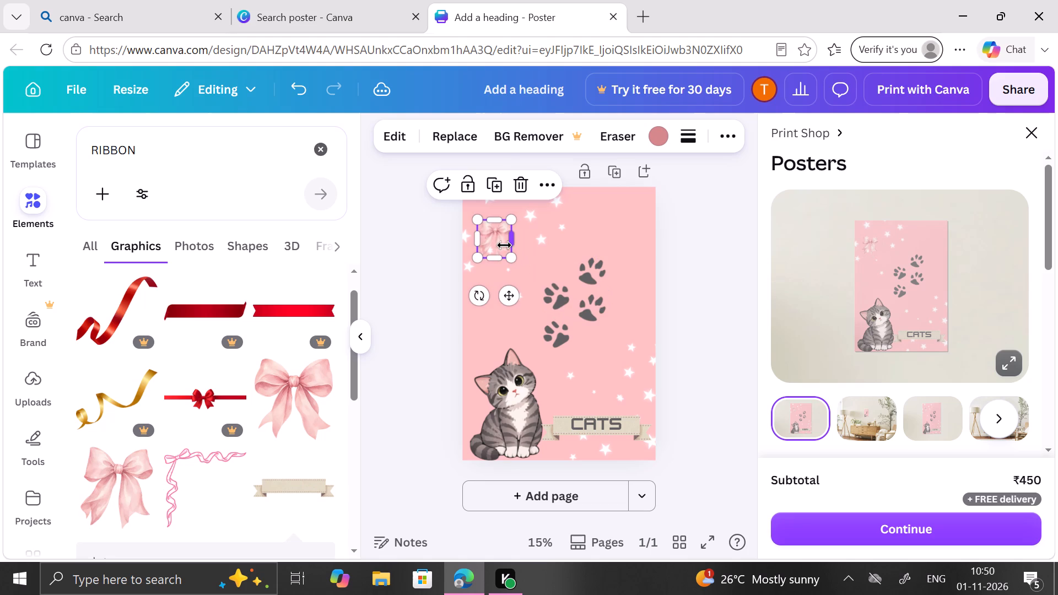
{"action": "left_click_drag", "start_coordinate": [492, 245], "coordinate": [620, 226]}
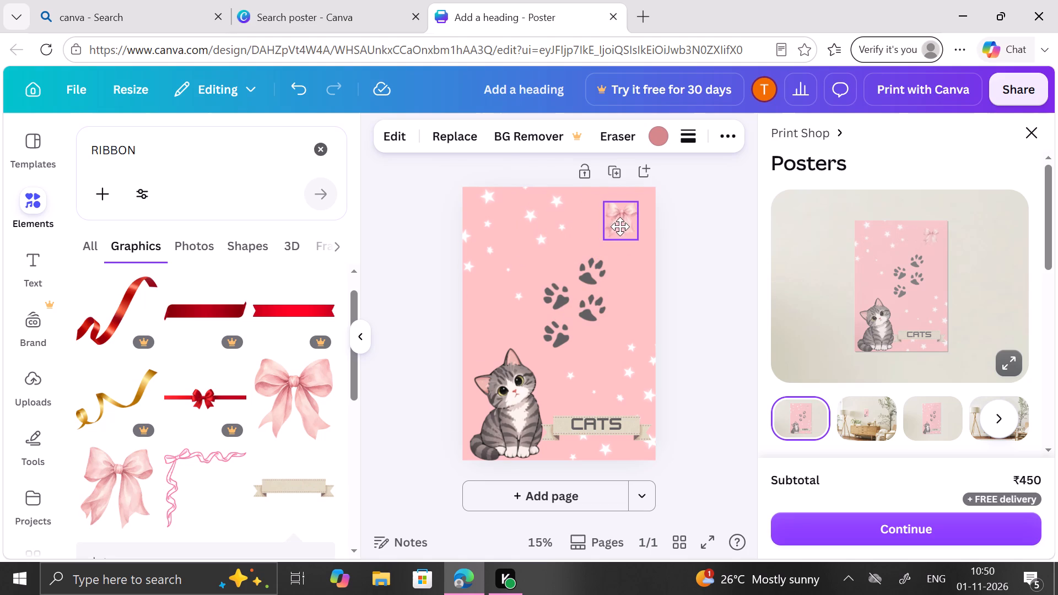
{"action": "left_click_drag", "start_coordinate": [620, 226], "coordinate": [622, 226]}
{"action": "left_click_drag", "start_coordinate": [622, 226], "coordinate": [622, 217]}
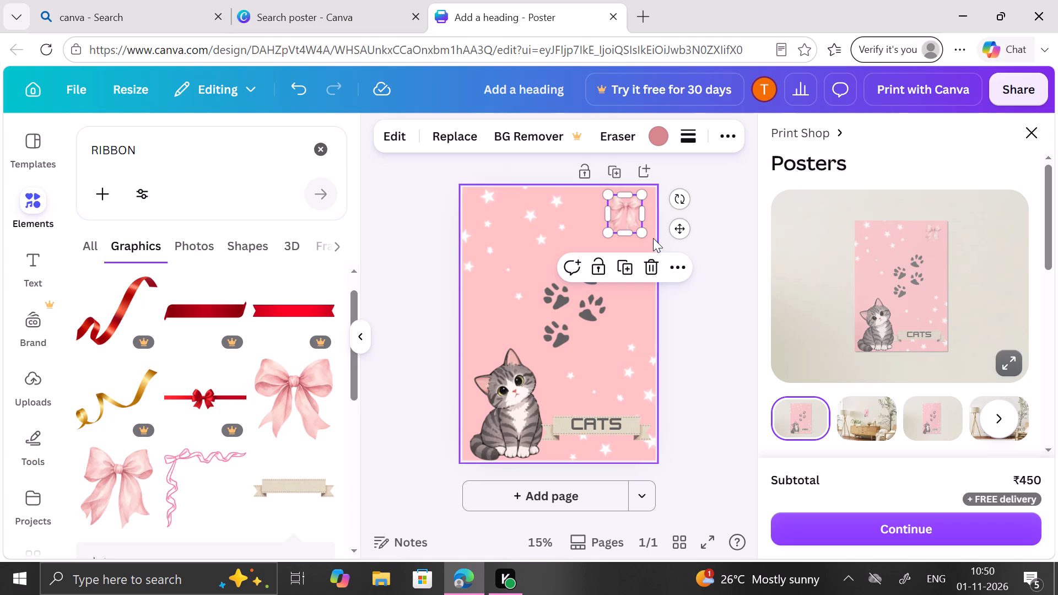
{"action": "left_click_drag", "start_coordinate": [645, 234], "coordinate": [650, 241]}
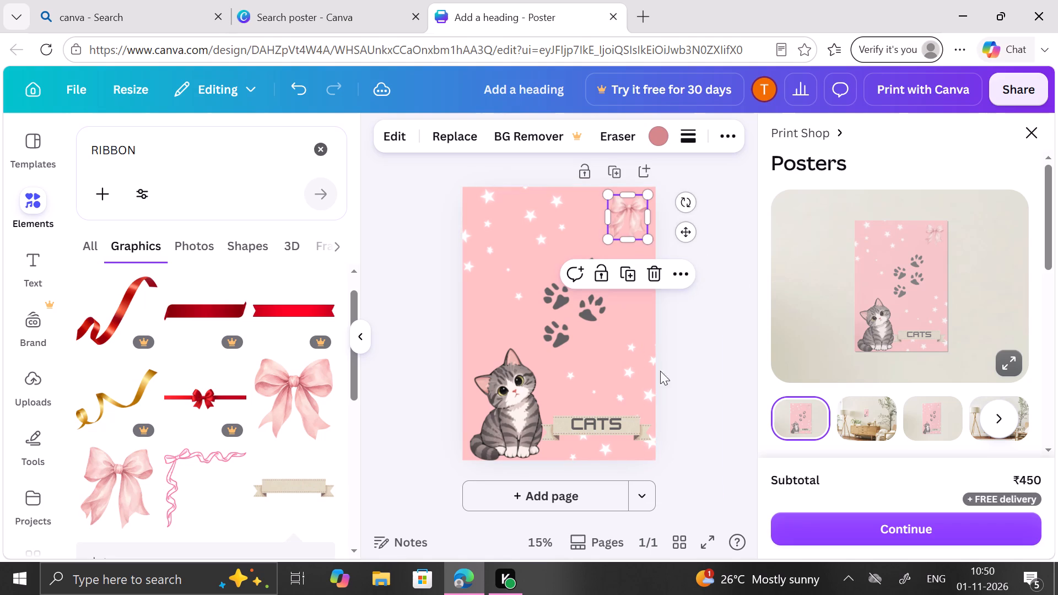
{"action": "left_click", "coordinate": [696, 386]}
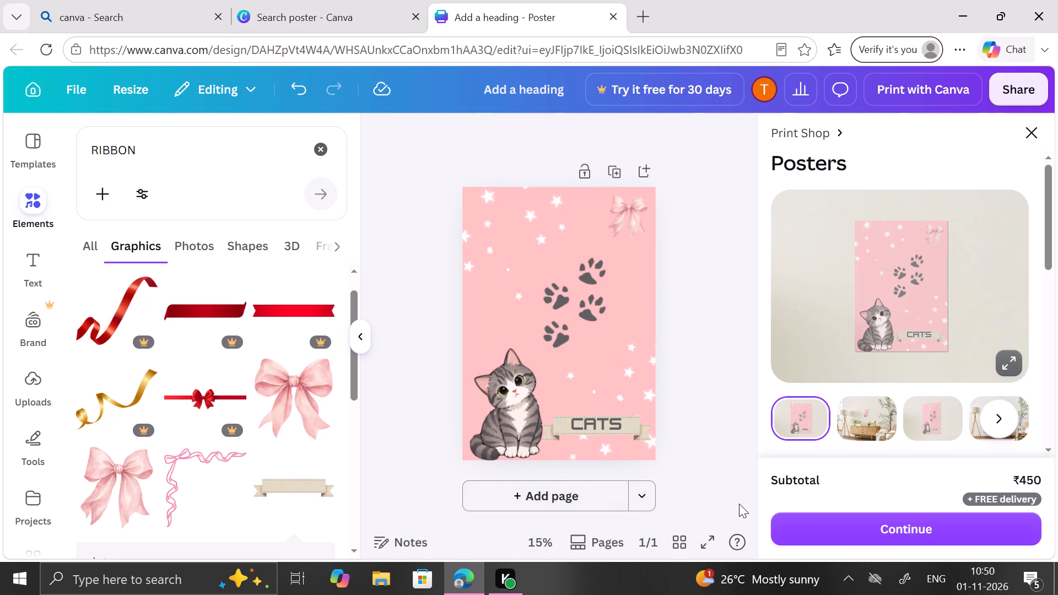
Preview the poster in full screen and return to the editor.
{"action": "left_click", "coordinate": [711, 535]}
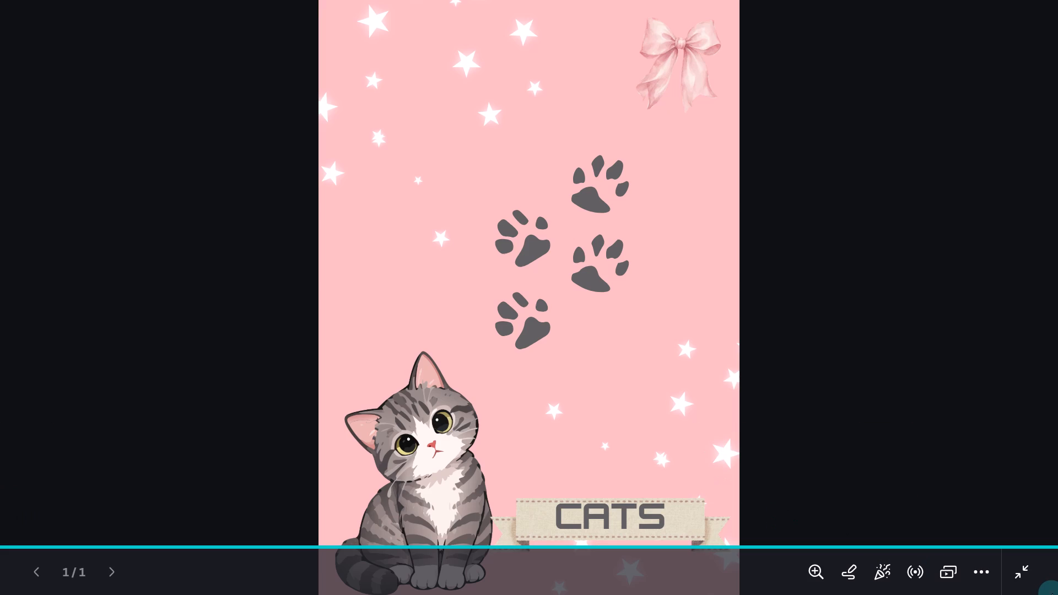
{"action": "left_click", "coordinate": [1026, 572]}
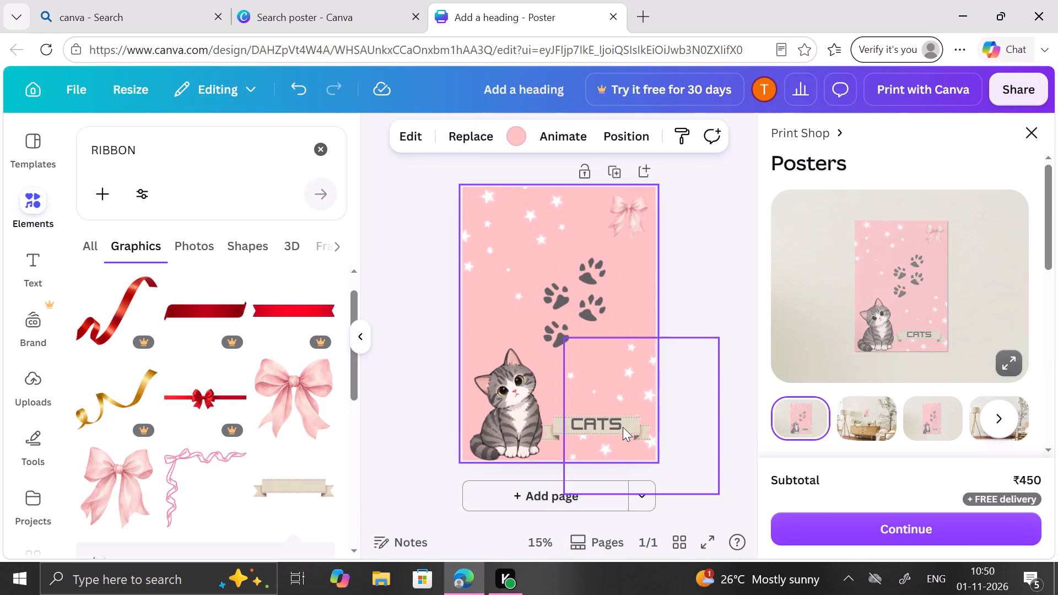
Move the CATS text slightly lower on the ribbon banner.
{"action": "left_click", "coordinate": [603, 424]}
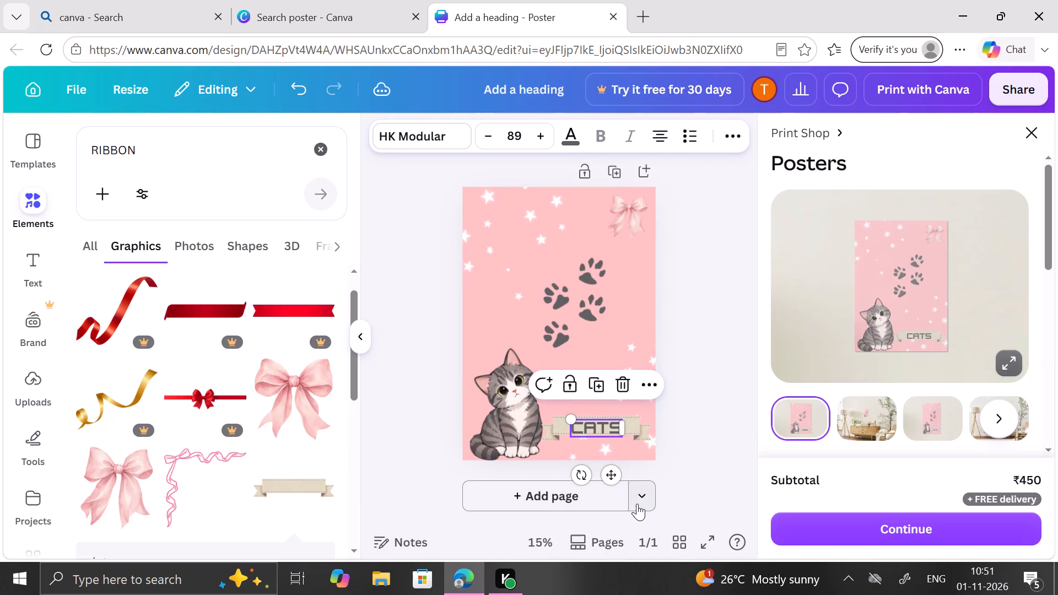
Add a second page to the poster design.
{"action": "left_click", "coordinate": [599, 497]}
{"action": "left_click_drag", "start_coordinate": [599, 497], "coordinate": [451, 398]}
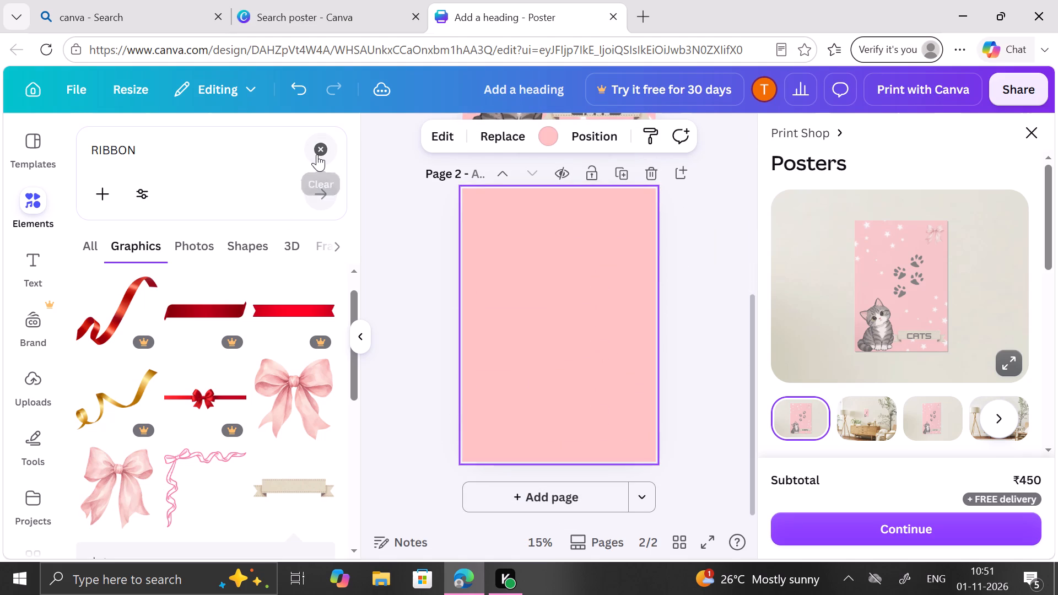
Search the element graphics for DOGS and add the free pink and teal painted dog to page 2.
{"action": "left_click", "coordinate": [317, 154]}
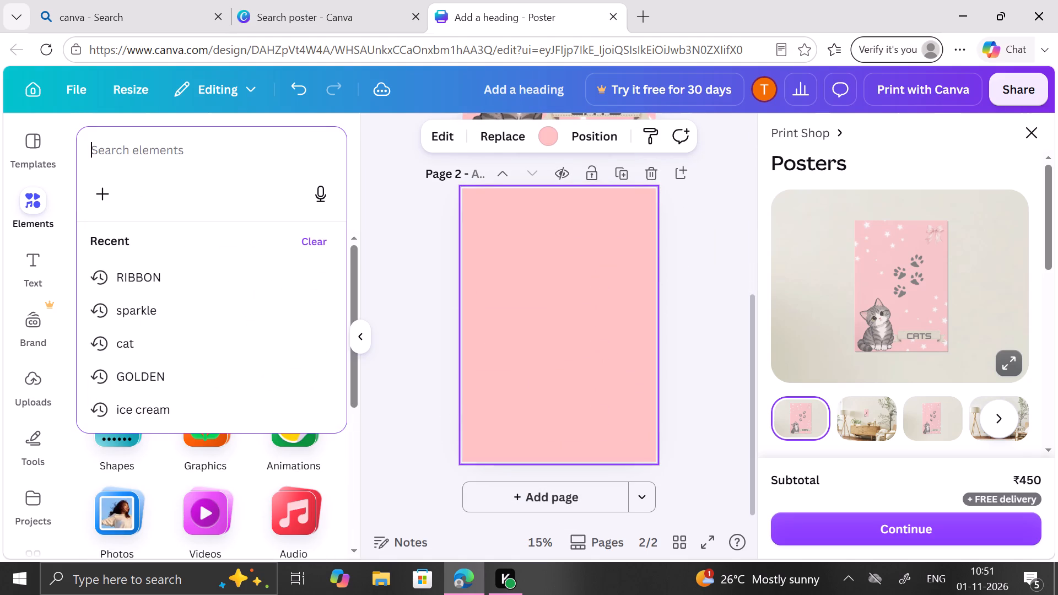
{"action": "type", "text": "DOGS"}
{"action": "key", "text": "Return"}
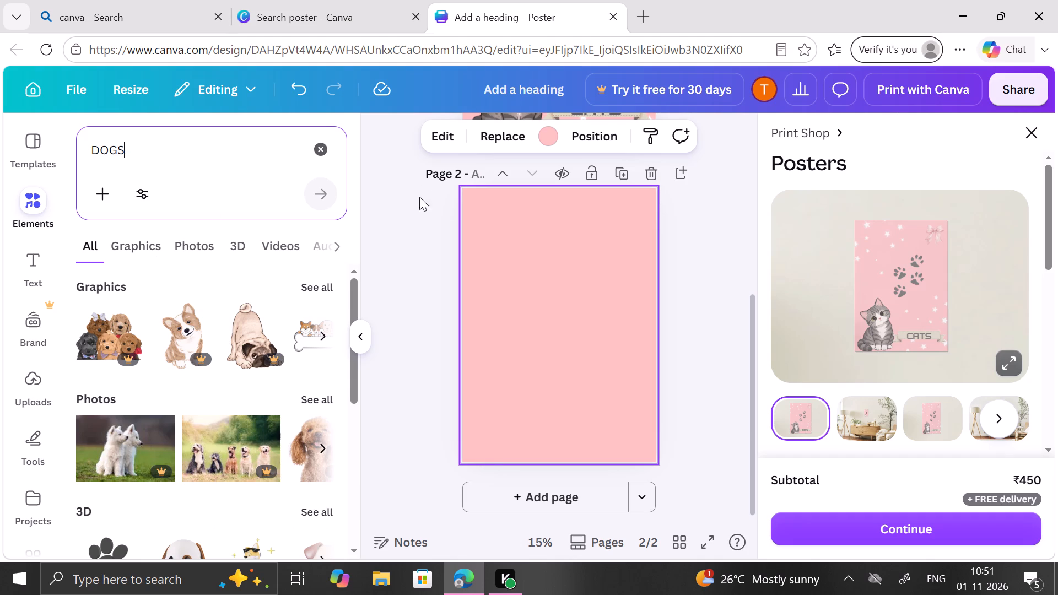
{"action": "left_click", "coordinate": [312, 287]}
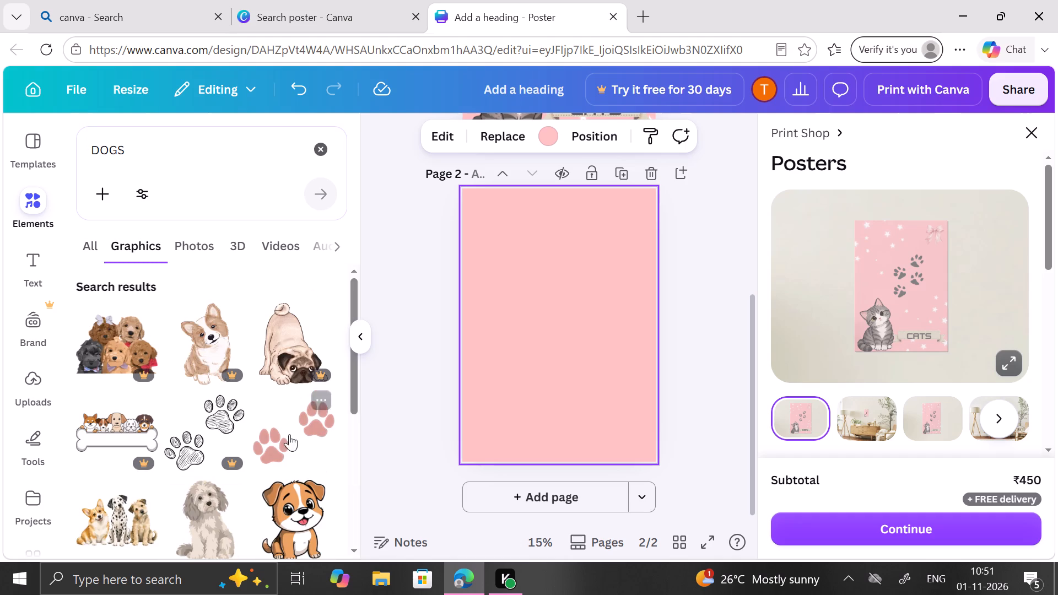
{"action": "scroll", "coordinate": [299, 434], "scroll_direction": "down", "scroll_amount": 2}
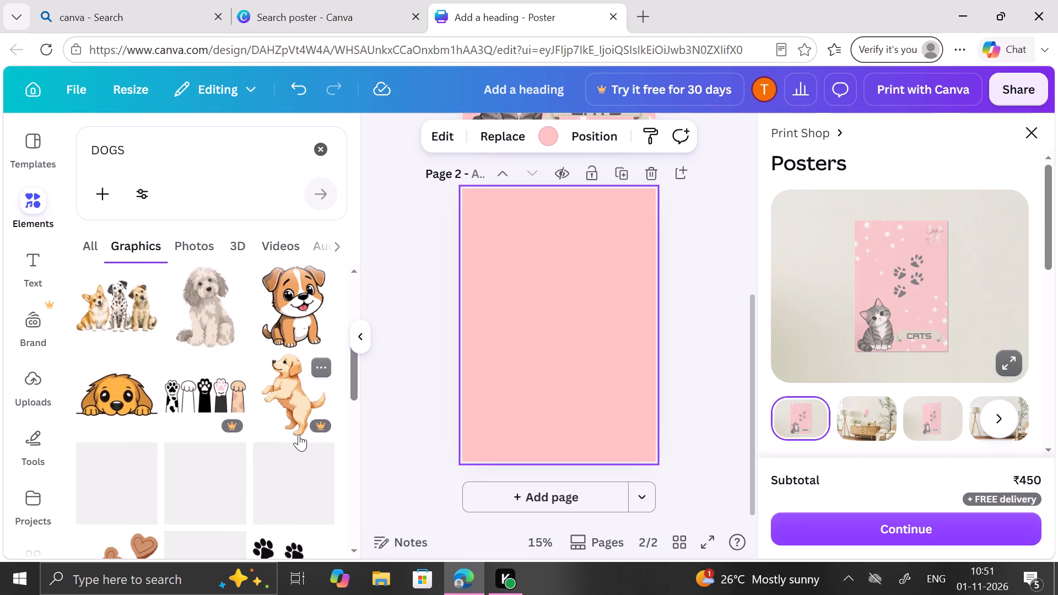
{"action": "scroll", "coordinate": [299, 434], "scroll_direction": "down", "scroll_amount": 3}
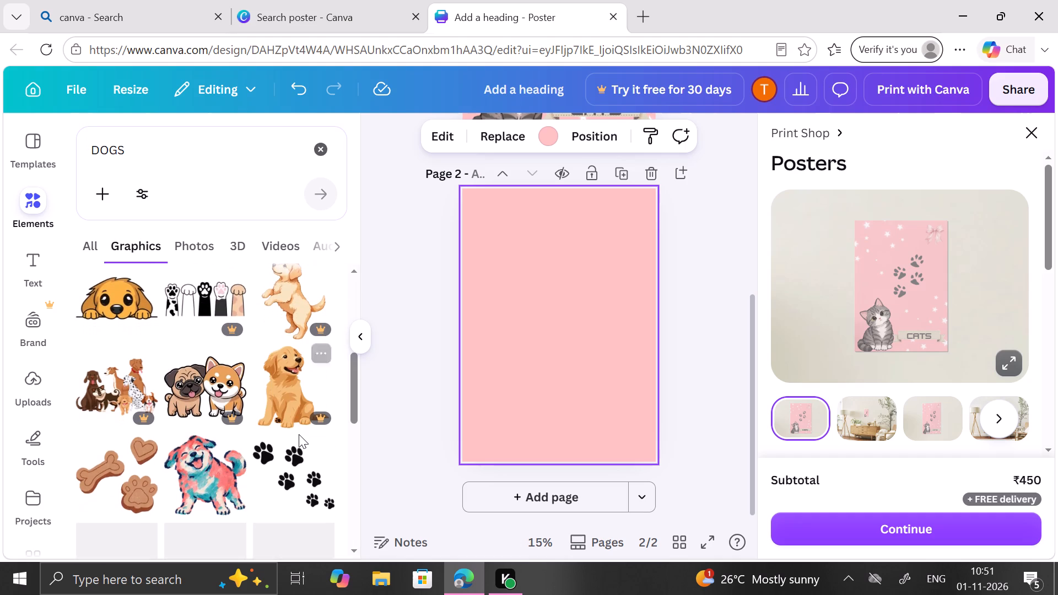
{"action": "scroll", "coordinate": [299, 434], "scroll_direction": "down", "scroll_amount": 2}
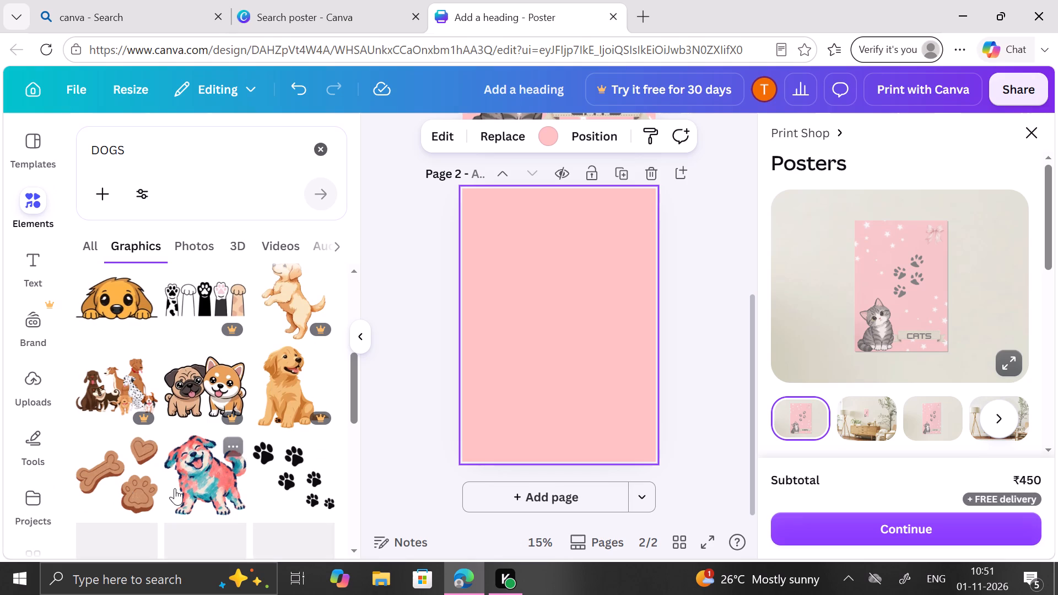
{"action": "left_click", "coordinate": [175, 488]}
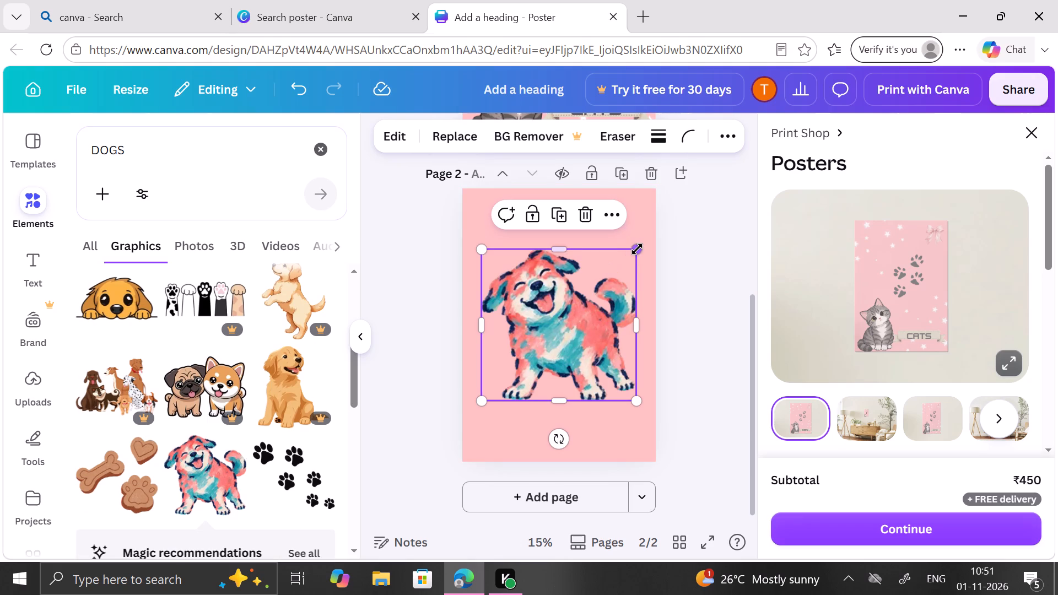
Shrink the painted dog and place it near the middle of page 2 with free space around it.
{"action": "left_click_drag", "start_coordinate": [637, 249], "coordinate": [625, 286]}
{"action": "left_click_drag", "start_coordinate": [573, 324], "coordinate": [574, 392]}
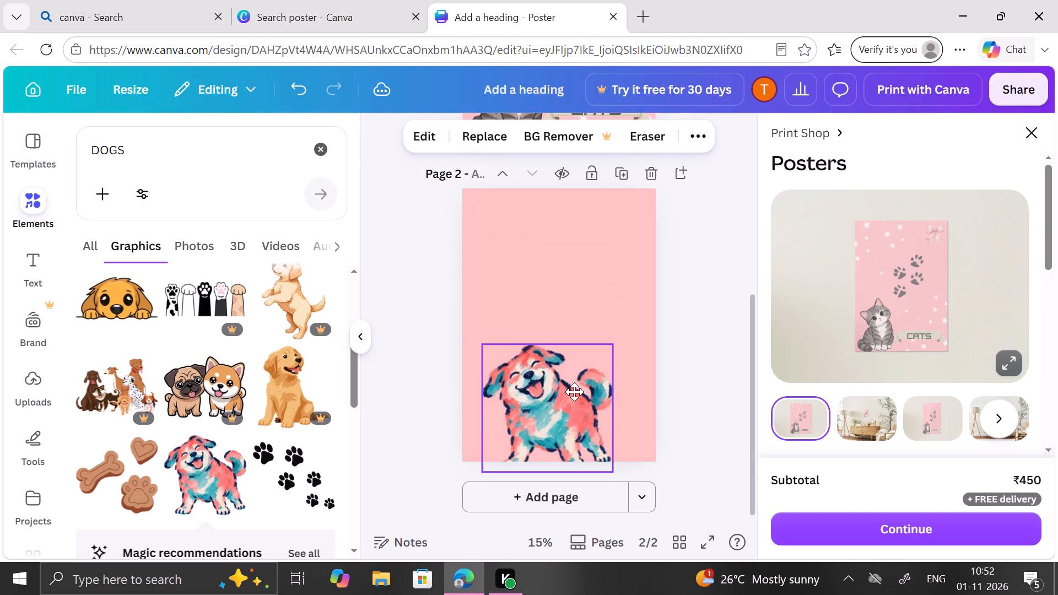
{"action": "left_click_drag", "start_coordinate": [574, 392], "coordinate": [584, 331]}
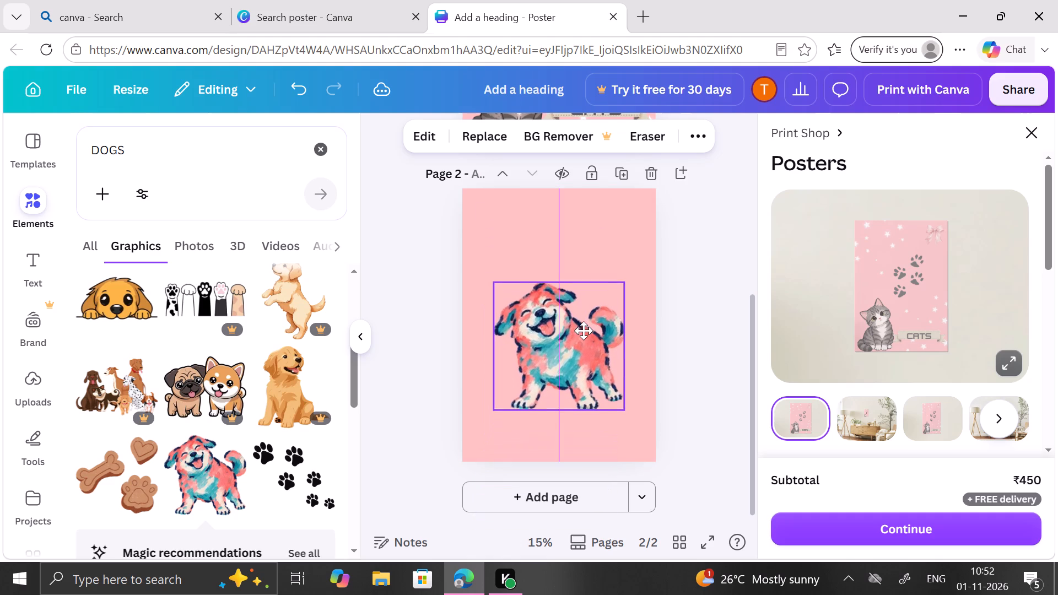
{"action": "left_click_drag", "start_coordinate": [584, 331], "coordinate": [582, 326]}
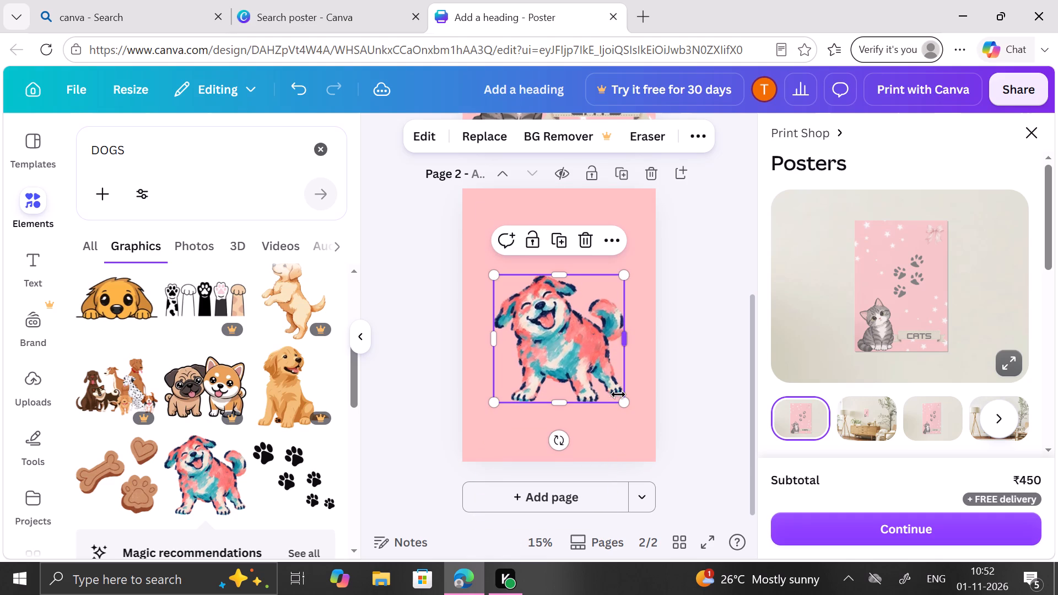
{"action": "left_click_drag", "start_coordinate": [628, 409], "coordinate": [619, 399]}
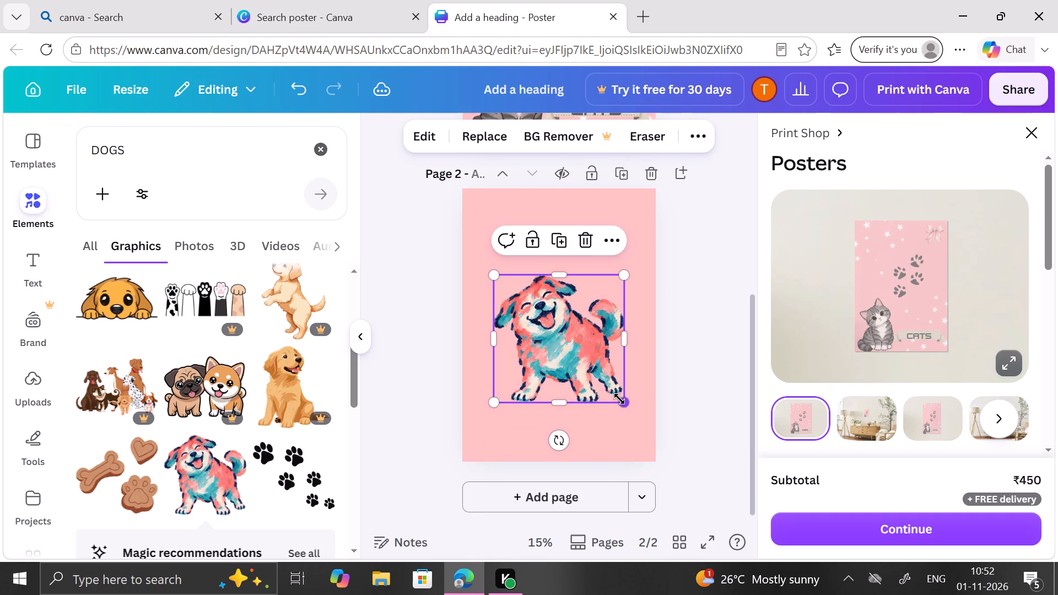
{"action": "left_click_drag", "start_coordinate": [619, 399], "coordinate": [613, 386]}
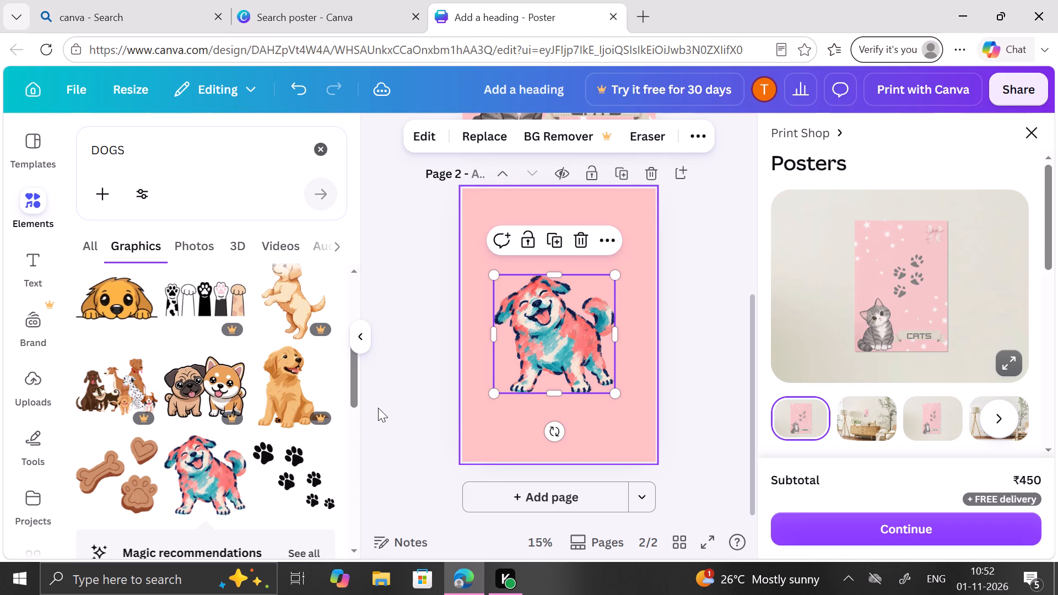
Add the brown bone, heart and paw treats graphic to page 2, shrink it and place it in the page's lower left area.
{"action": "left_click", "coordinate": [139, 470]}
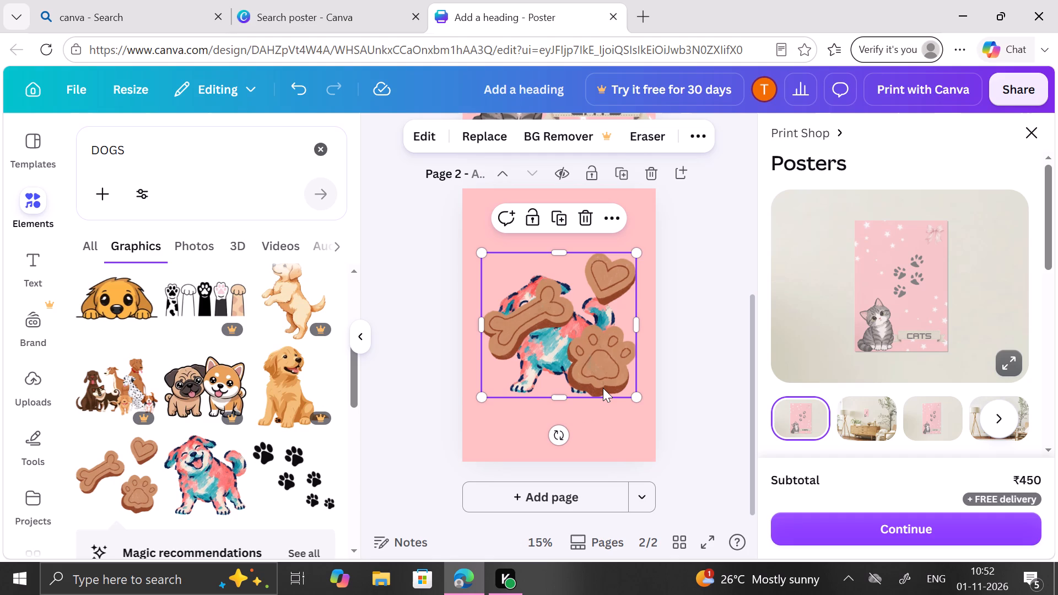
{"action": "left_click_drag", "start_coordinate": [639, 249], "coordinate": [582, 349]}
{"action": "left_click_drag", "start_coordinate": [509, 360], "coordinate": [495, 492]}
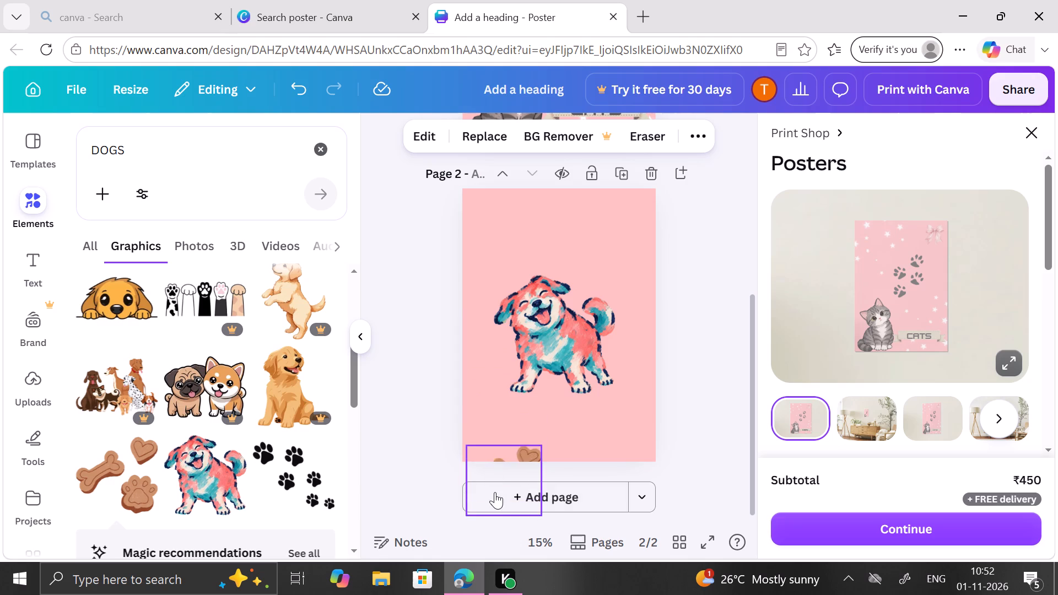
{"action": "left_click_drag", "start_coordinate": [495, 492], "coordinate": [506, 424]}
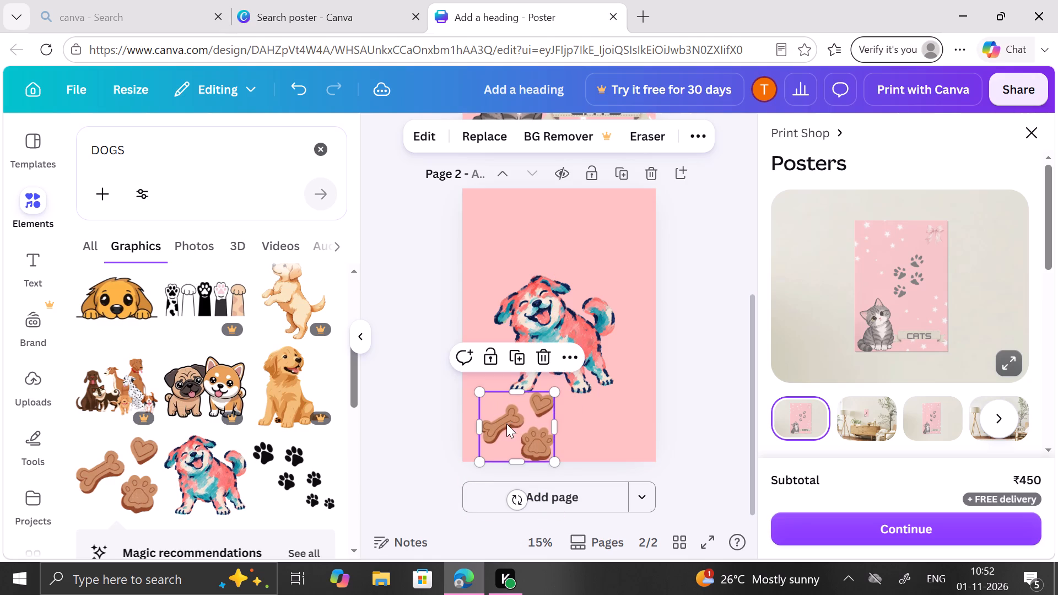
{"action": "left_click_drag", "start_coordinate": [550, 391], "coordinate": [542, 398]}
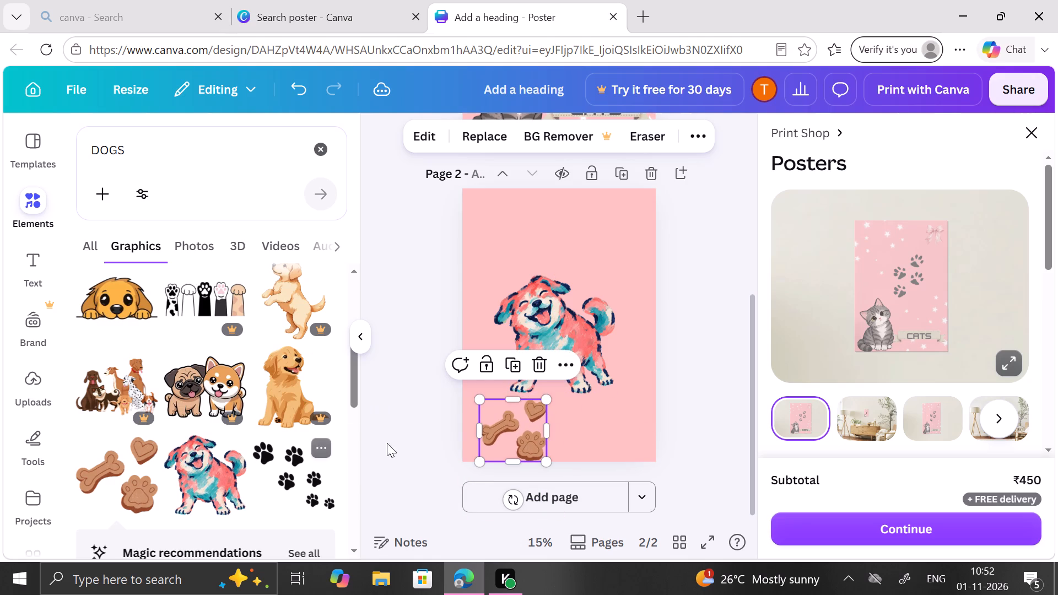
Move the painted dog slightly up and toward the left edge of page 2.
{"action": "left_click_drag", "start_coordinate": [606, 333], "coordinate": [585, 316]}
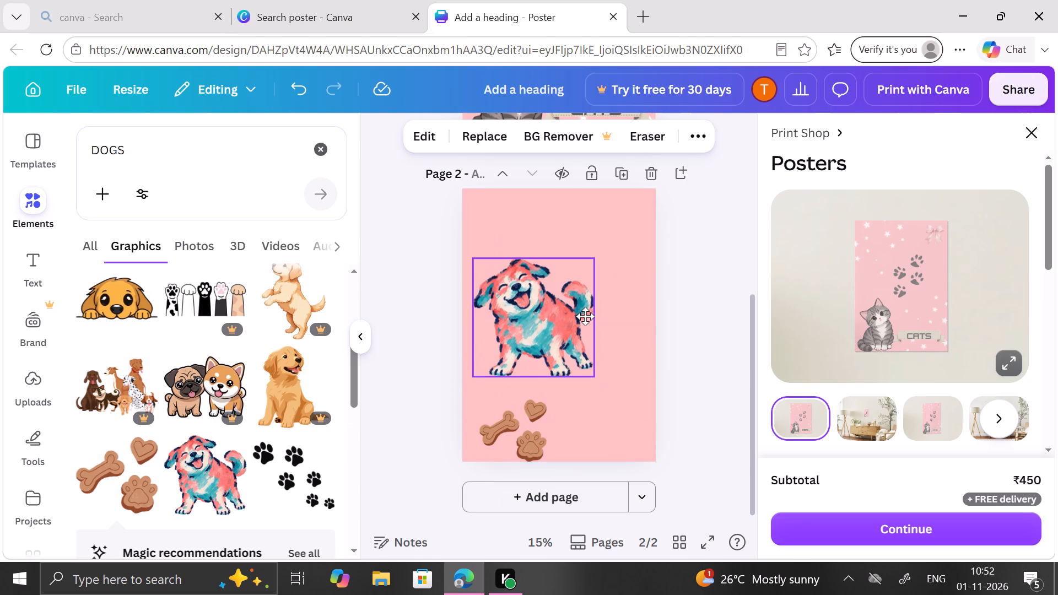
{"action": "left_click_drag", "start_coordinate": [585, 316], "coordinate": [585, 315]}
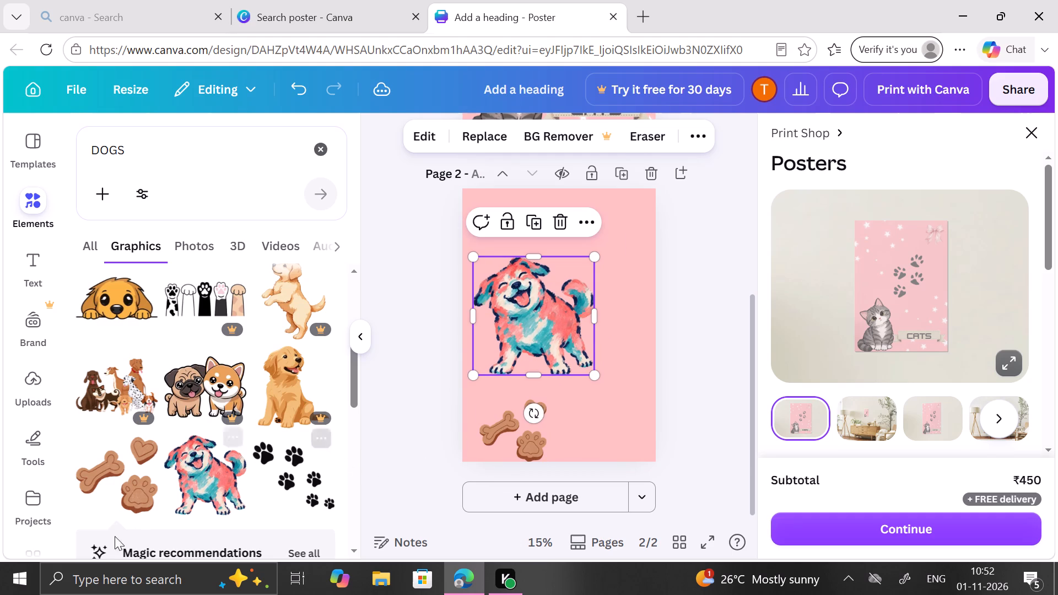
Add the black paw print trail graphic to page 2, shrink it and place it by the right edge, just below the dog's hind legs.
{"action": "left_click", "coordinate": [307, 480]}
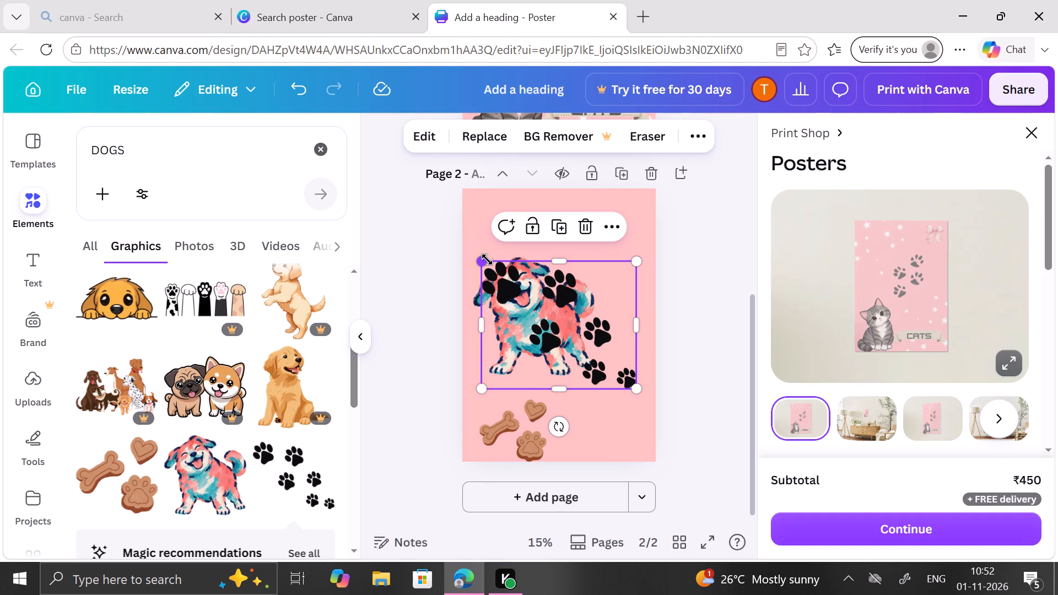
{"action": "left_click_drag", "start_coordinate": [487, 259], "coordinate": [570, 322]}
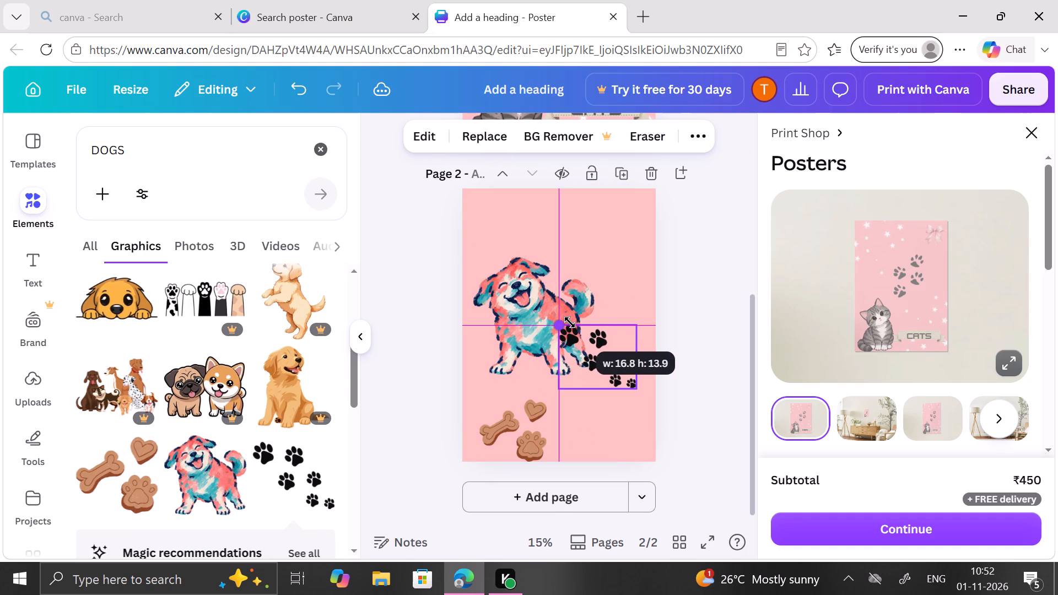
{"action": "left_click_drag", "start_coordinate": [570, 322], "coordinate": [571, 329]}
{"action": "left_click_drag", "start_coordinate": [617, 353], "coordinate": [635, 381]}
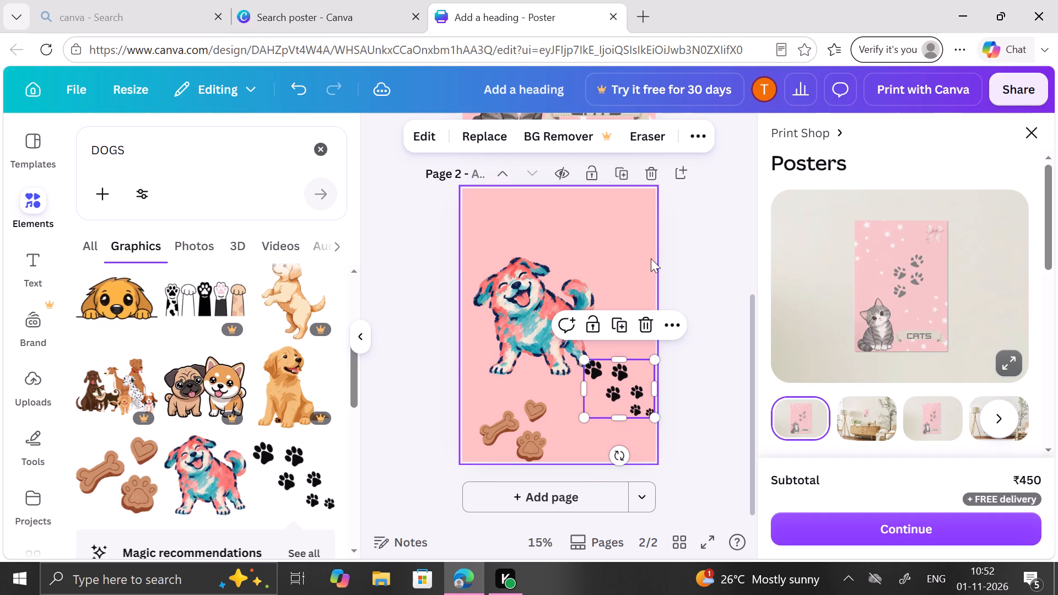
{"action": "left_click", "coordinate": [651, 243]}
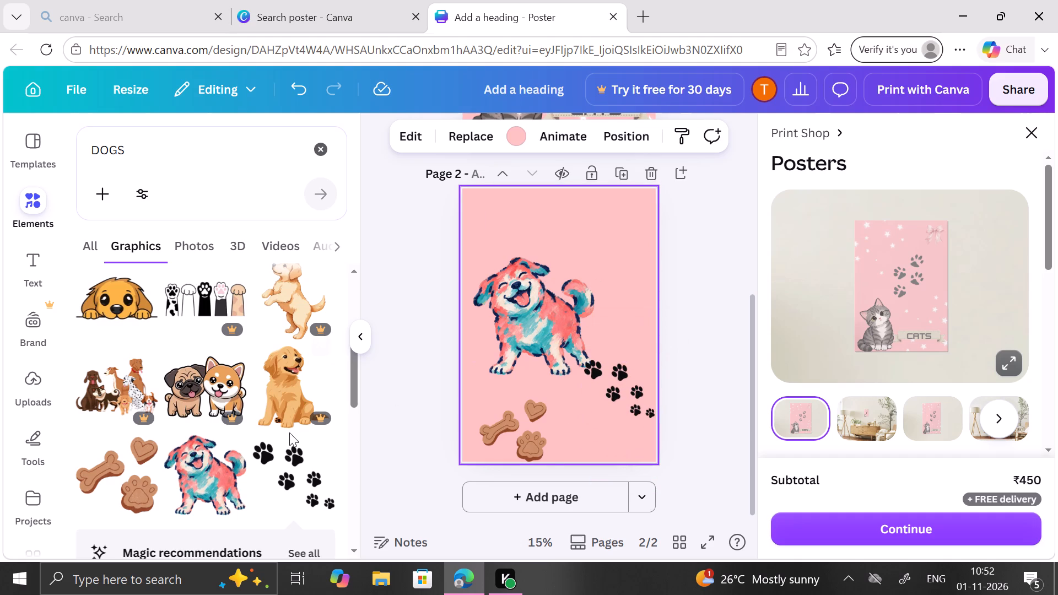
{"action": "left_click", "coordinate": [601, 408]}
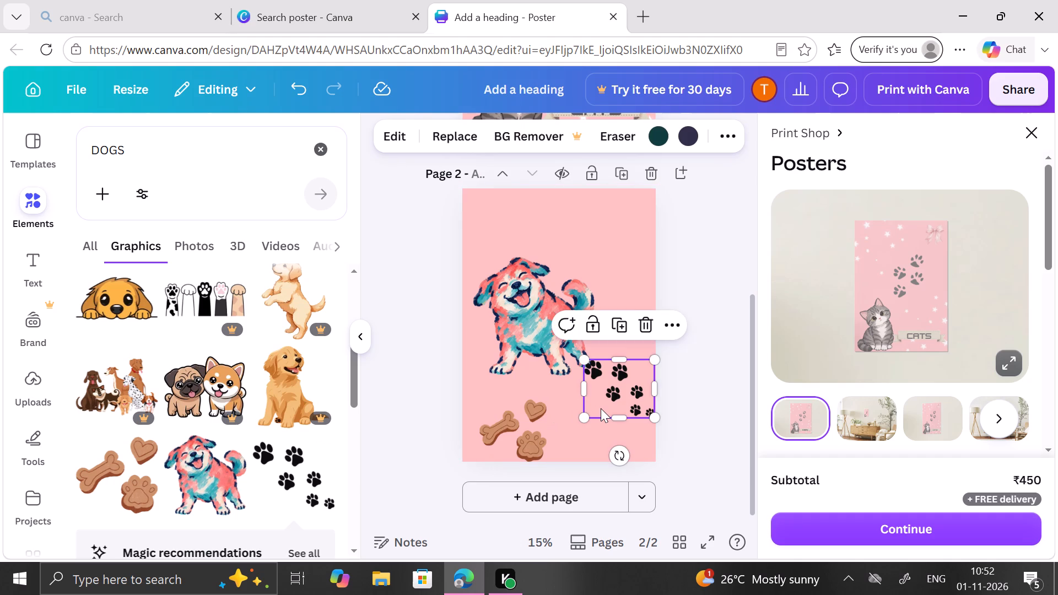
{"action": "left_click", "coordinate": [601, 408]}
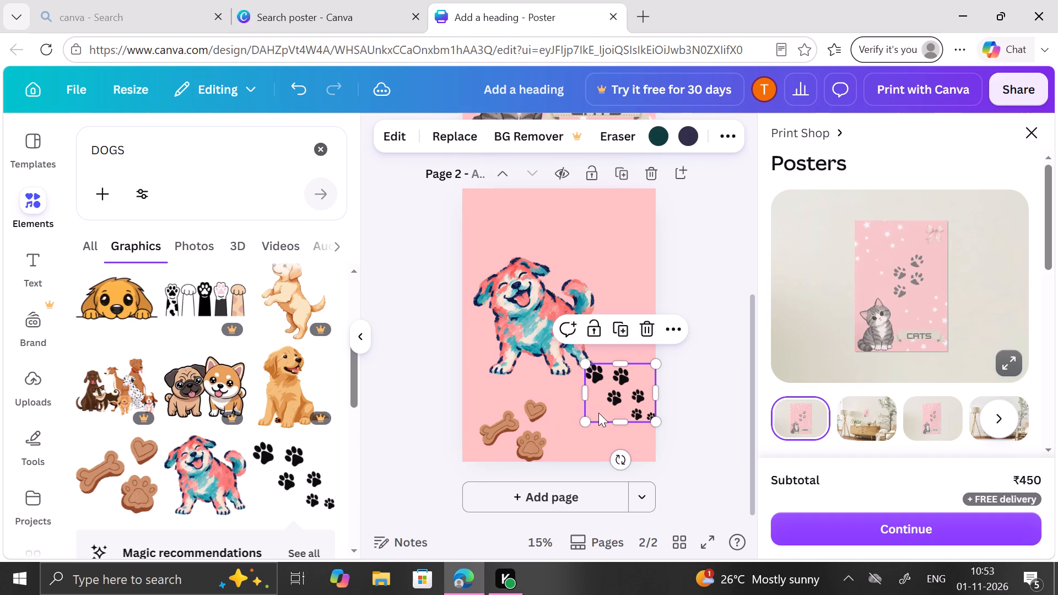
{"action": "left_click_drag", "start_coordinate": [588, 363], "coordinate": [591, 369]}
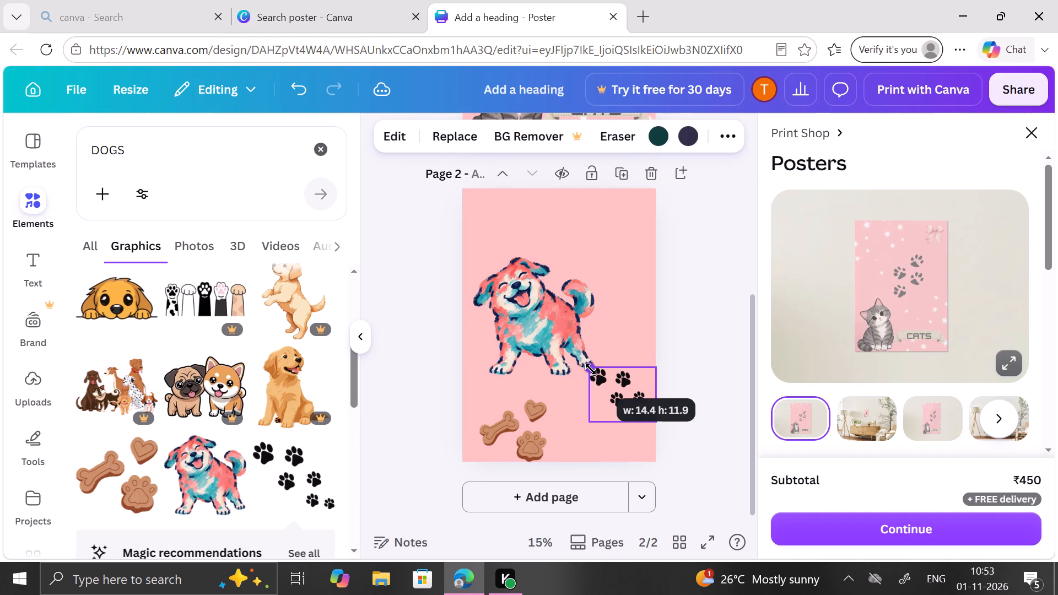
{"action": "left_click_drag", "start_coordinate": [591, 369], "coordinate": [592, 374]}
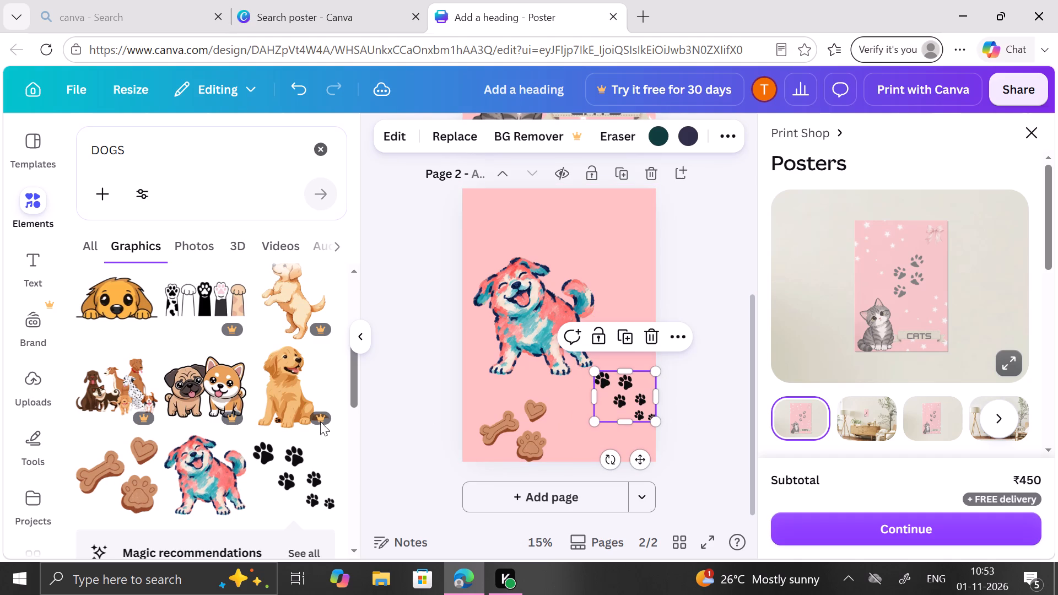
Find the free peach DOG bowl among the graphics, add it to page 2, shrink it and place it below the painted dog.
{"action": "scroll", "coordinate": [277, 428], "scroll_direction": "down", "scroll_amount": 3}
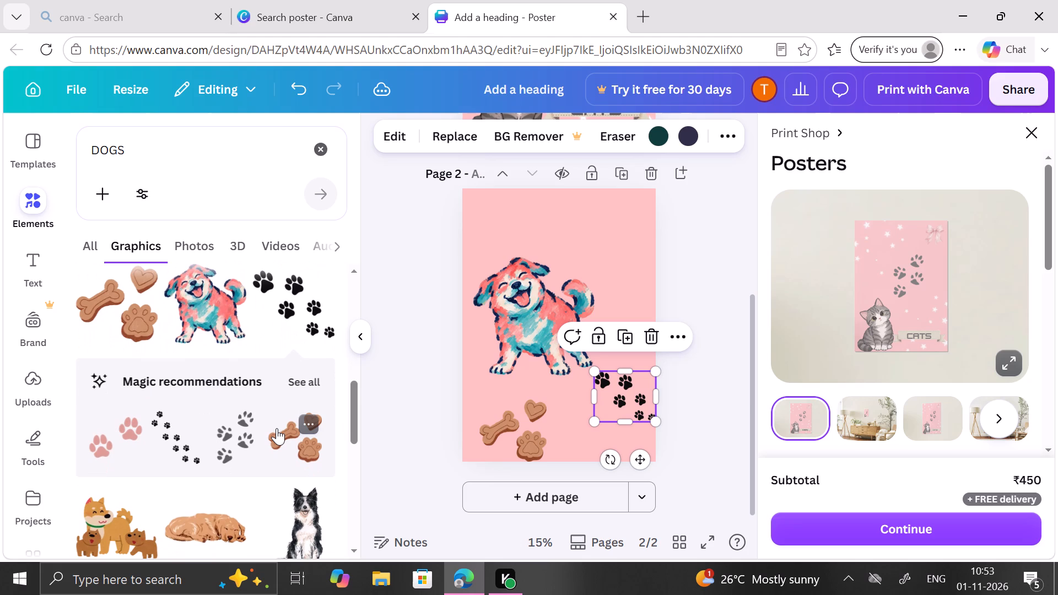
{"action": "scroll", "coordinate": [277, 428], "scroll_direction": "down", "scroll_amount": 3}
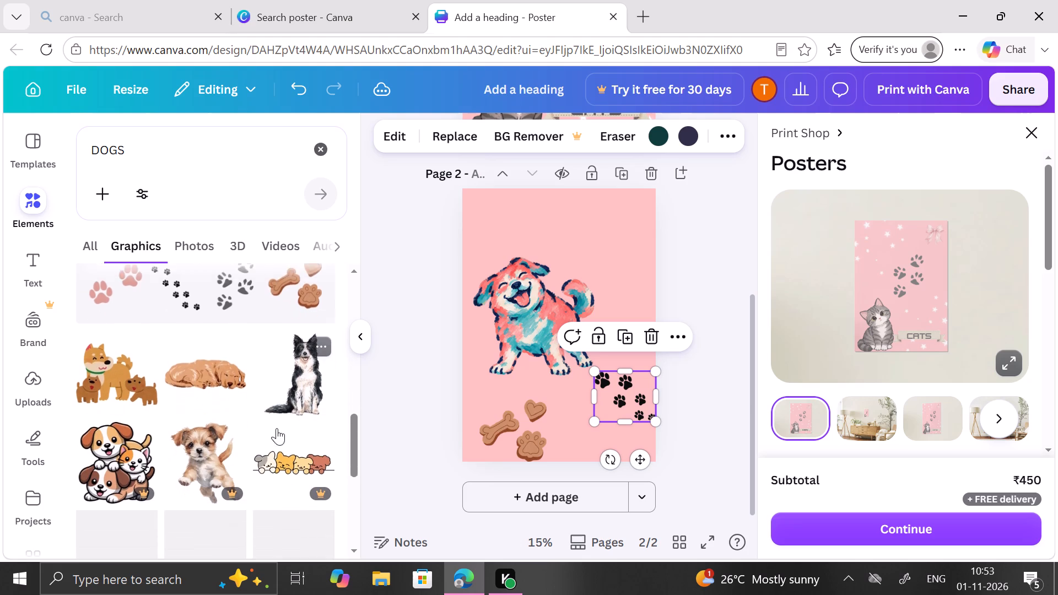
{"action": "scroll", "coordinate": [277, 428], "scroll_direction": "down", "scroll_amount": 2}
{"action": "scroll", "coordinate": [277, 428], "scroll_direction": "up", "scroll_amount": 1}
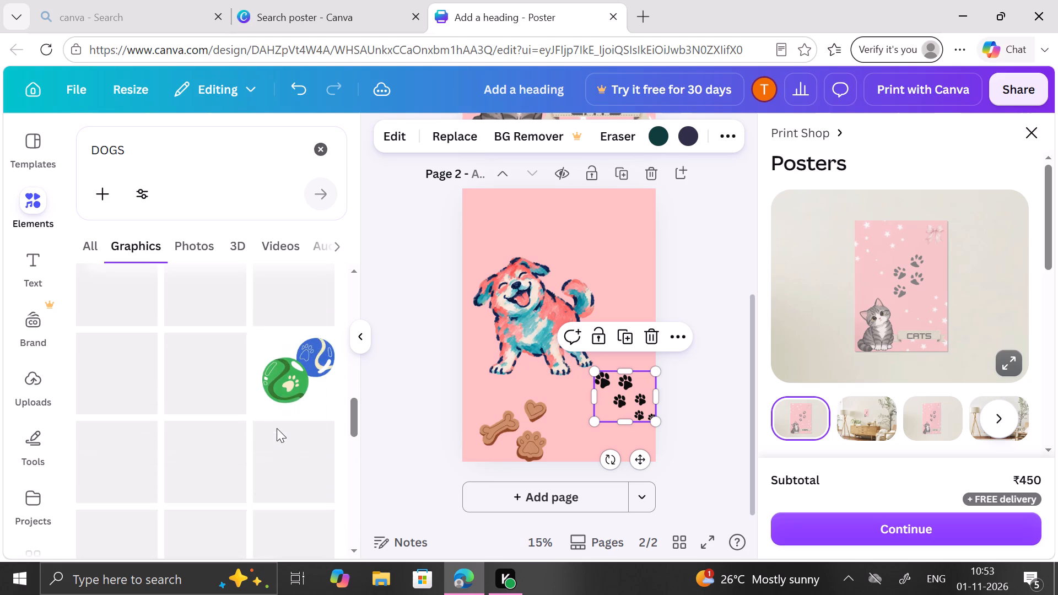
{"action": "scroll", "coordinate": [277, 428], "scroll_direction": "up", "scroll_amount": 1}
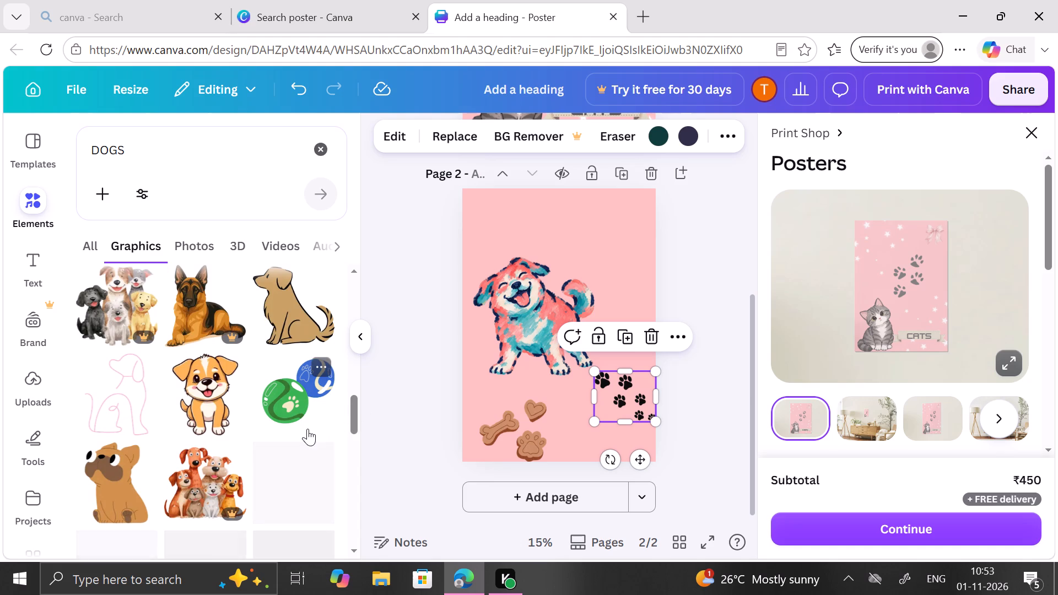
{"action": "scroll", "coordinate": [304, 425], "scroll_direction": "down", "scroll_amount": 3}
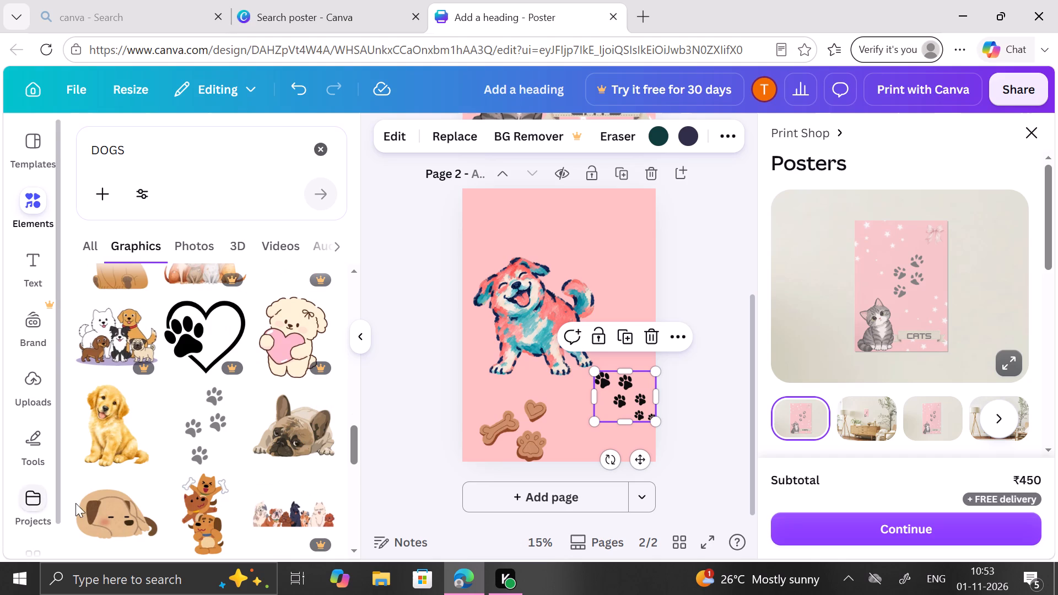
{"action": "scroll", "coordinate": [157, 489], "scroll_direction": "down", "scroll_amount": 5}
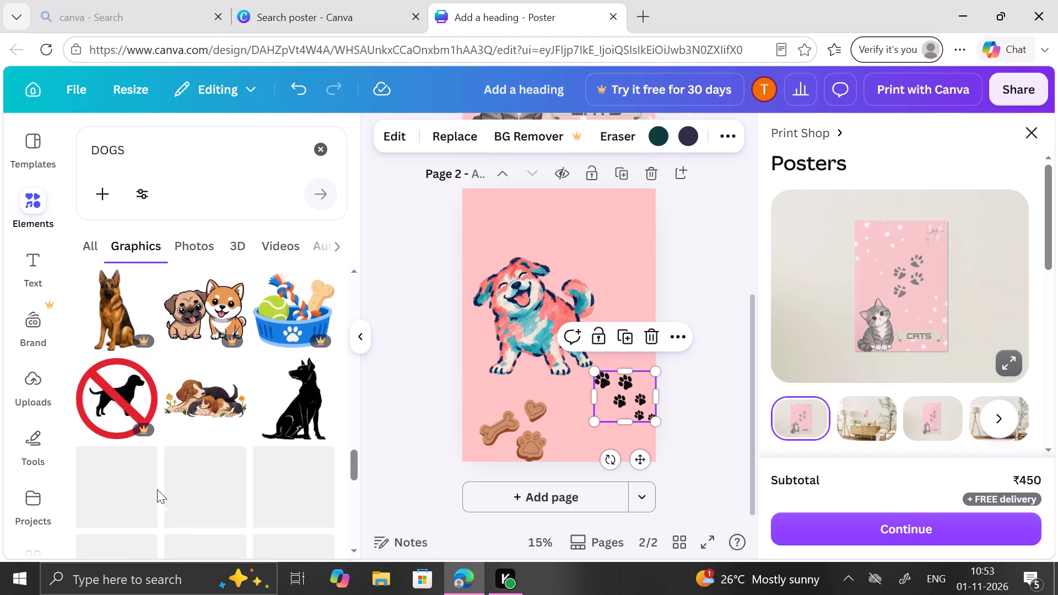
{"action": "scroll", "coordinate": [157, 489], "scroll_direction": "down", "scroll_amount": 3}
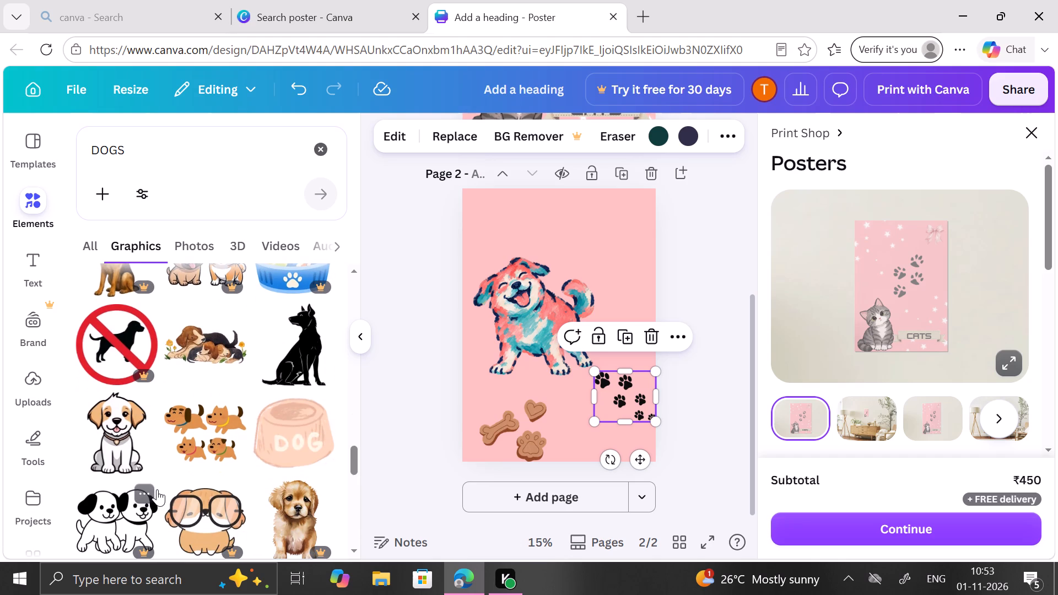
{"action": "scroll", "coordinate": [157, 489], "scroll_direction": "down", "scroll_amount": 2}
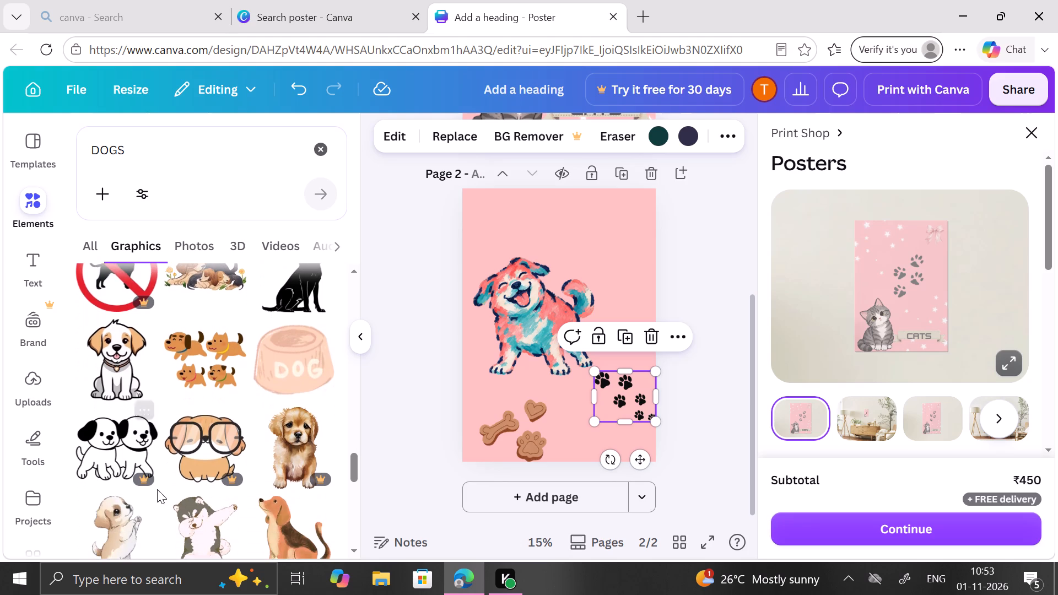
{"action": "left_click", "coordinate": [307, 375]}
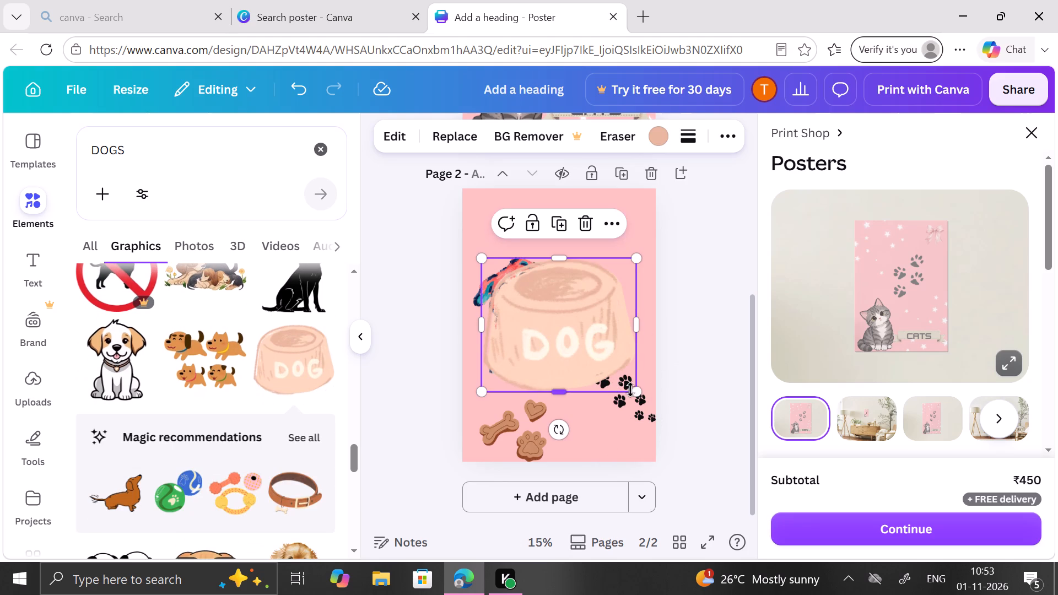
{"action": "left_click_drag", "start_coordinate": [642, 395], "coordinate": [560, 333]}
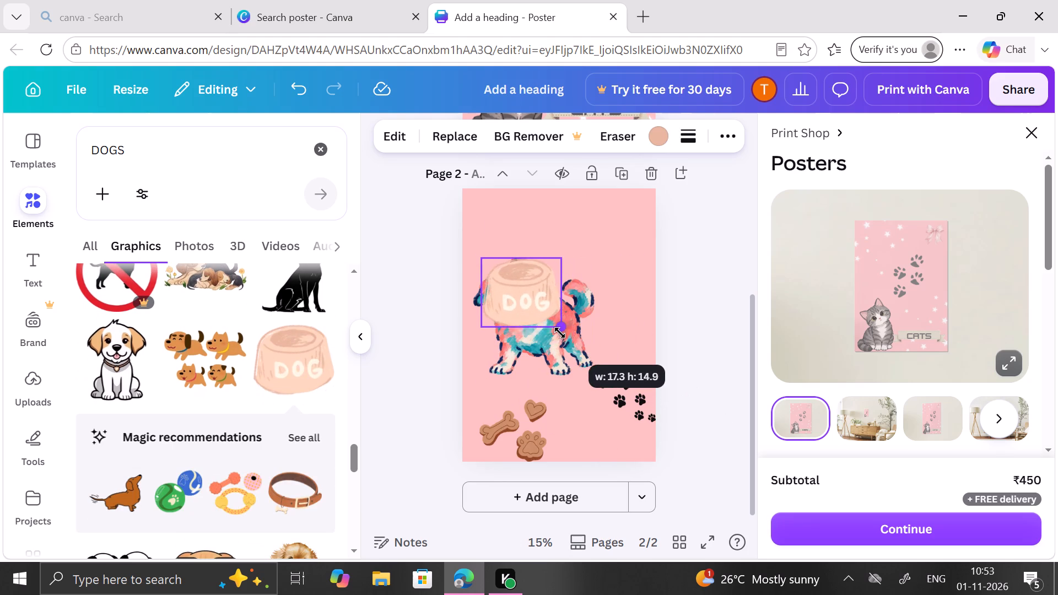
{"action": "left_click_drag", "start_coordinate": [560, 333], "coordinate": [554, 330]}
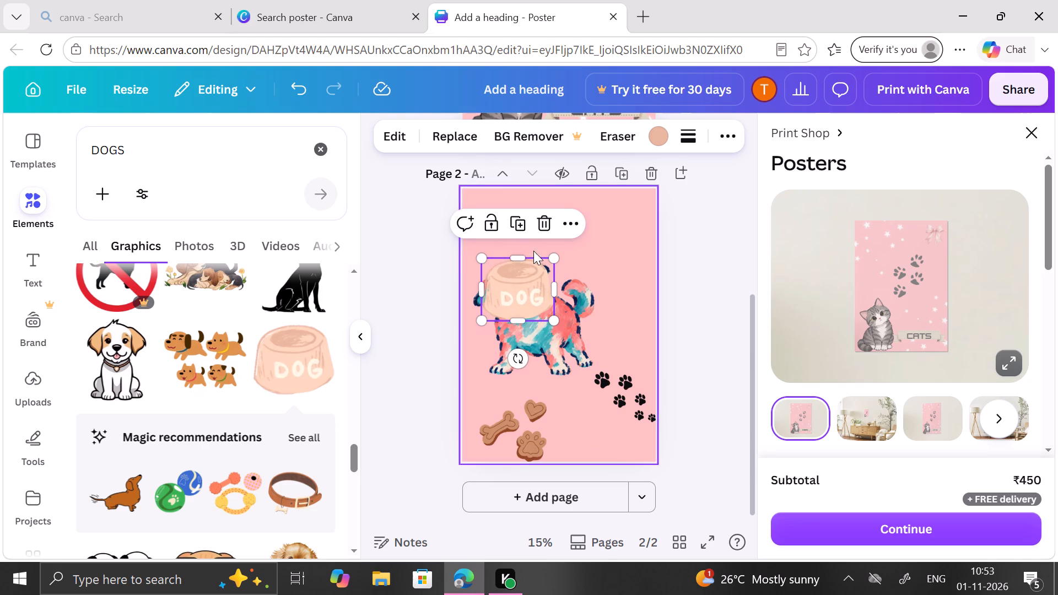
{"action": "left_click_drag", "start_coordinate": [539, 281], "coordinate": [590, 420]}
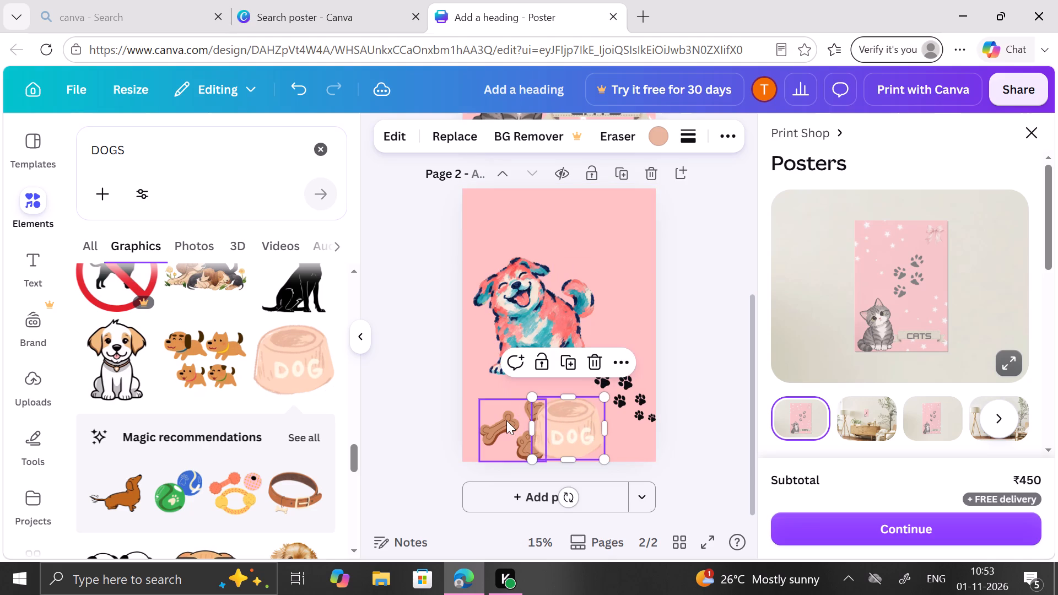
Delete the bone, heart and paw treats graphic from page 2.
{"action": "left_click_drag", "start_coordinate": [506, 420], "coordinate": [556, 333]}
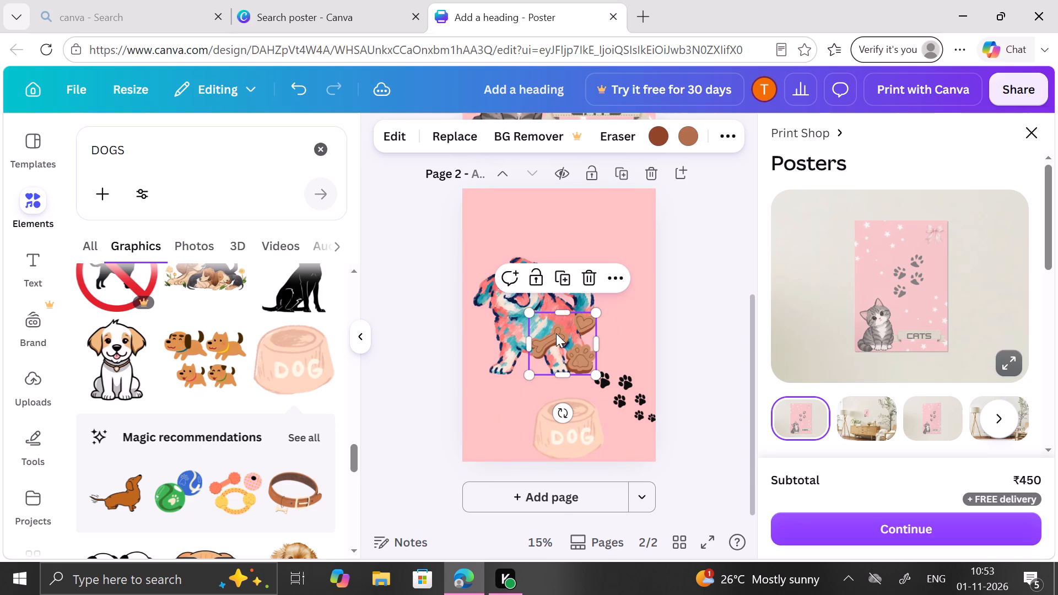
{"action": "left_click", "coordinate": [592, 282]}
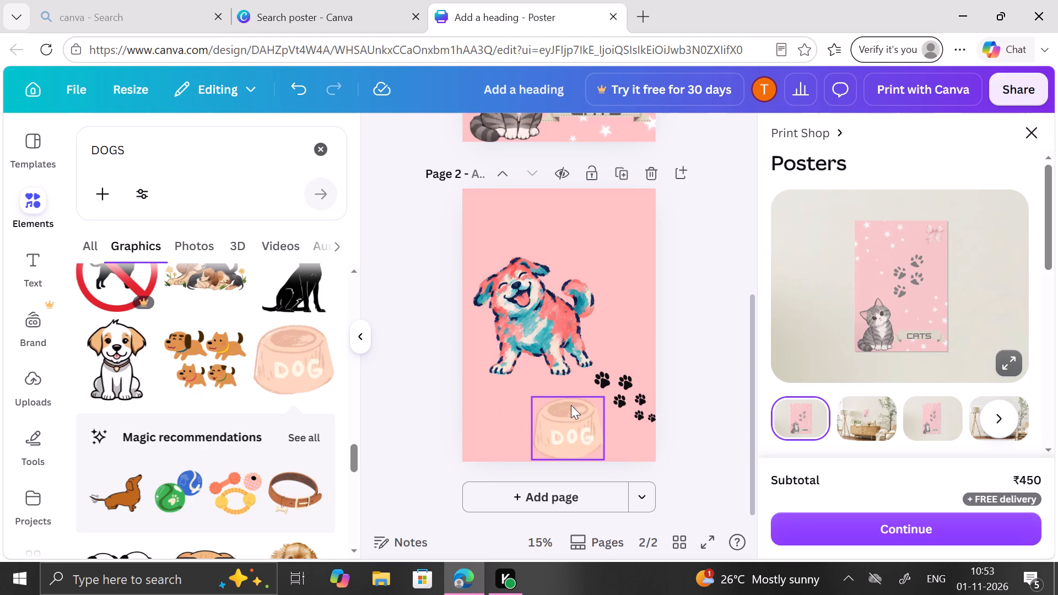
Move the DOG bowl into page 2's bottom left corner and enlarge it to about 20 wide by 17 high.
{"action": "left_click_drag", "start_coordinate": [570, 408], "coordinate": [506, 413]}
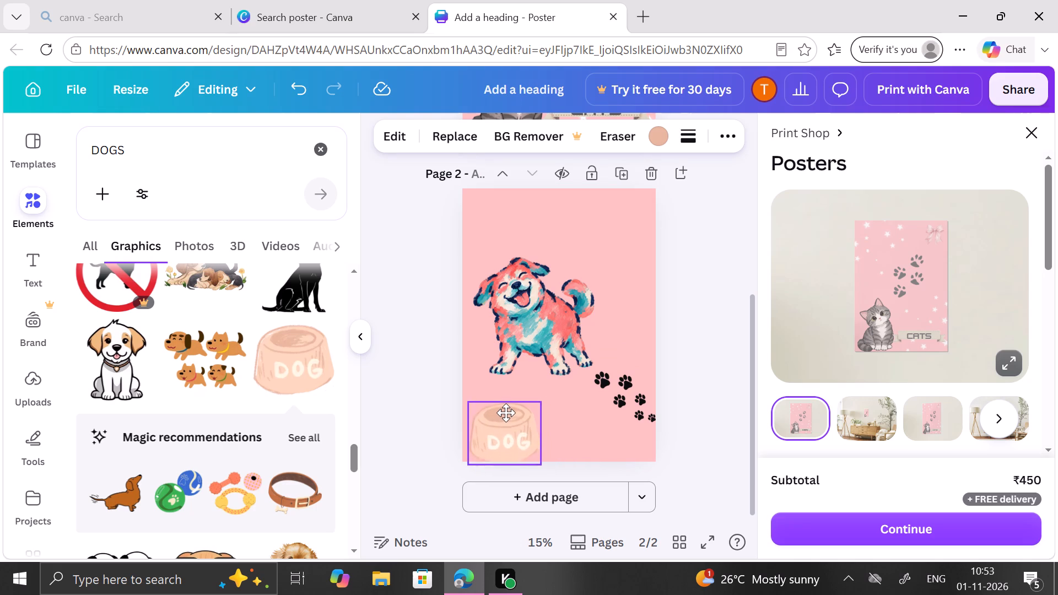
{"action": "left_click_drag", "start_coordinate": [506, 413], "coordinate": [500, 413]}
{"action": "left_click_drag", "start_coordinate": [534, 458], "coordinate": [540, 458]}
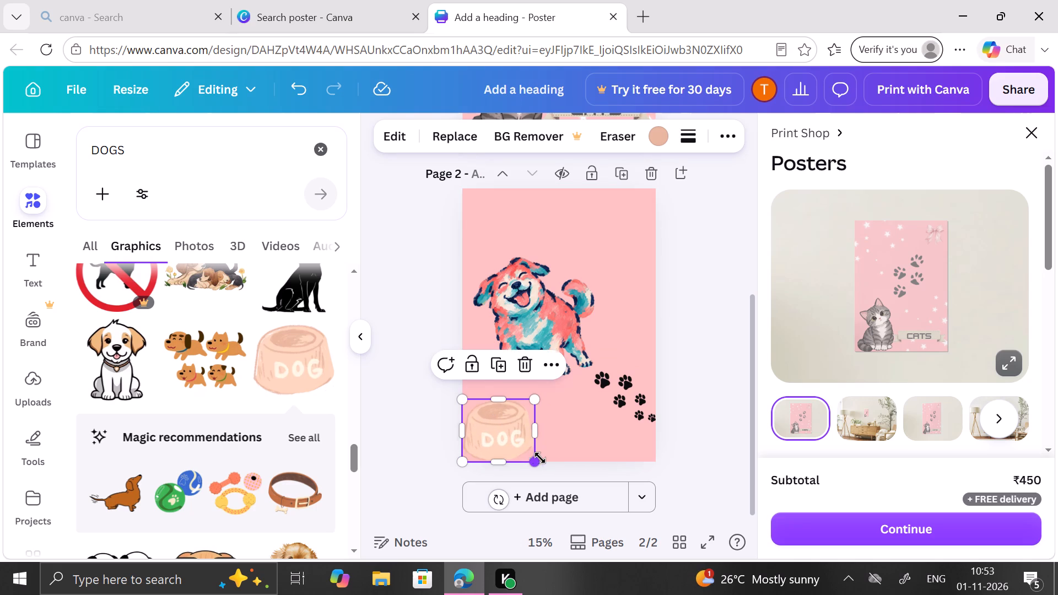
{"action": "left_click_drag", "start_coordinate": [540, 458], "coordinate": [563, 464]}
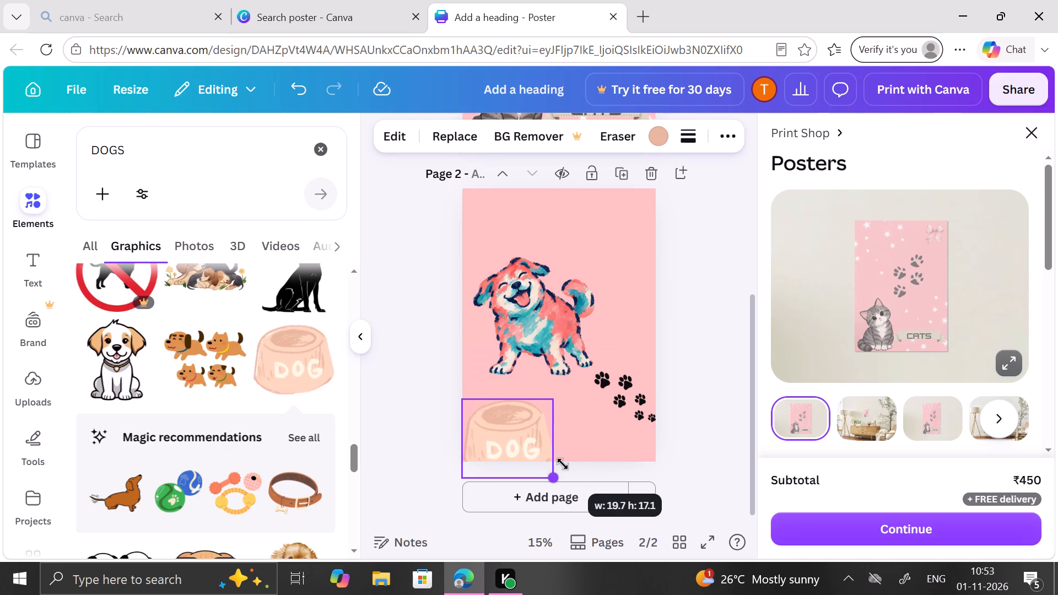
{"action": "left_click_drag", "start_coordinate": [563, 464], "coordinate": [563, 464]}
Find the brown bone, heart and paw treats graphic again, add it to page 2 and shrink it to a small size.
{"action": "scroll", "coordinate": [248, 386], "scroll_direction": "up", "scroll_amount": 2}
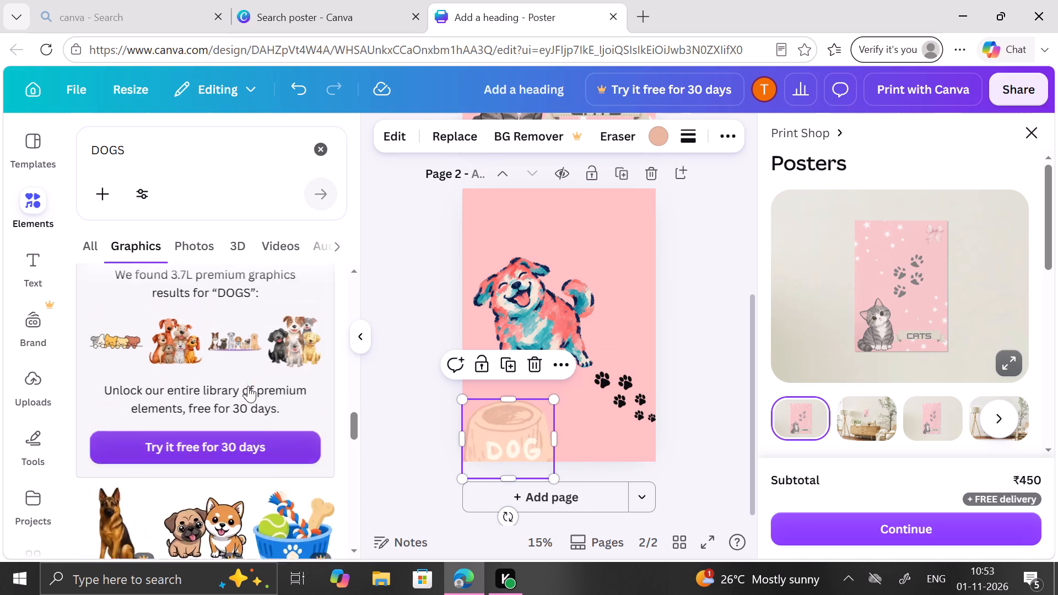
{"action": "scroll", "coordinate": [248, 386], "scroll_direction": "up", "scroll_amount": 7}
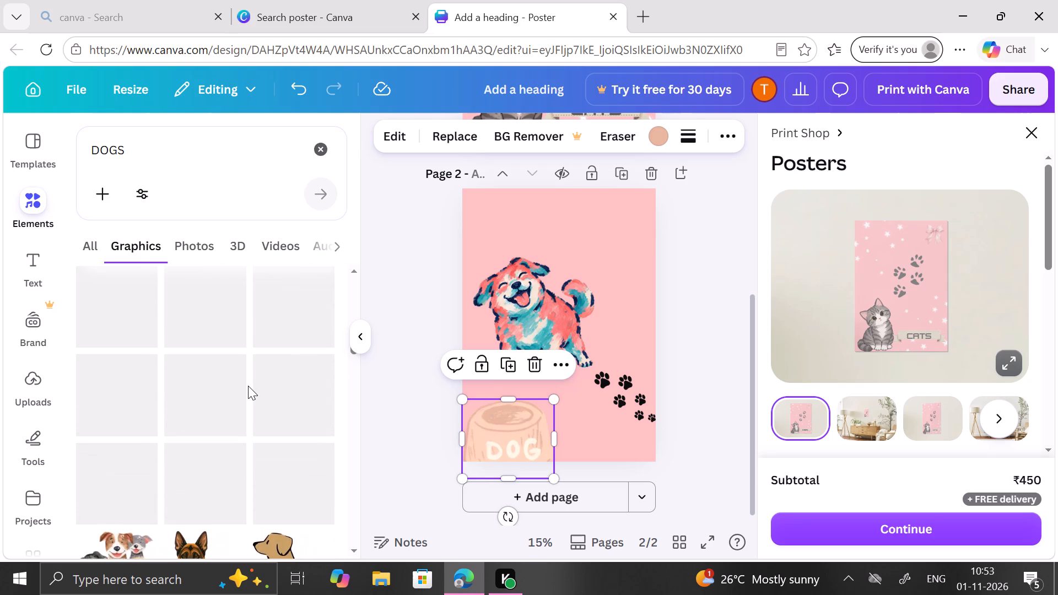
{"action": "scroll", "coordinate": [248, 386], "scroll_direction": "up", "scroll_amount": 2}
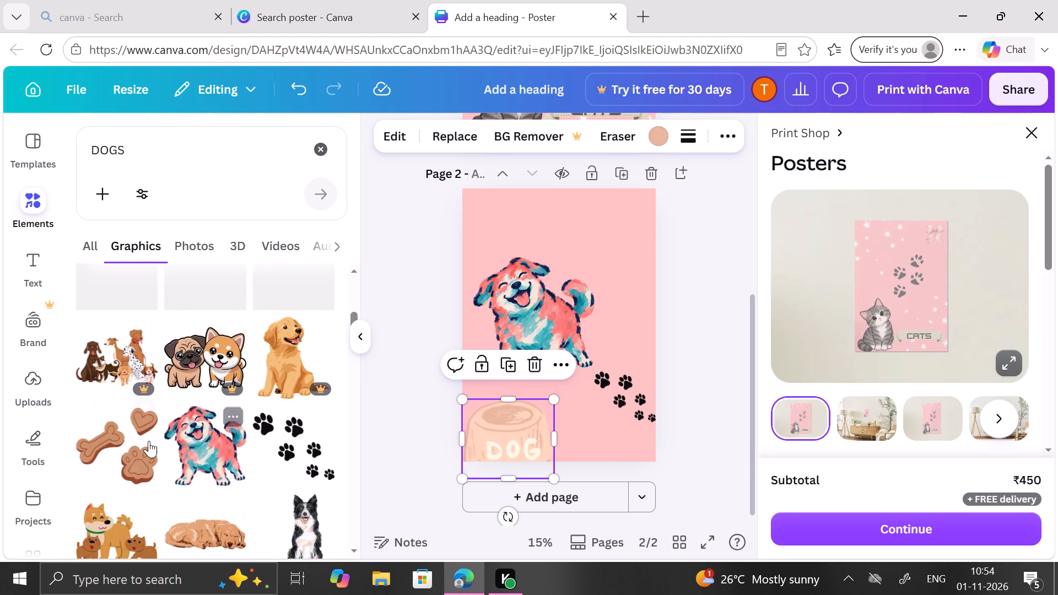
{"action": "left_click", "coordinate": [133, 441]}
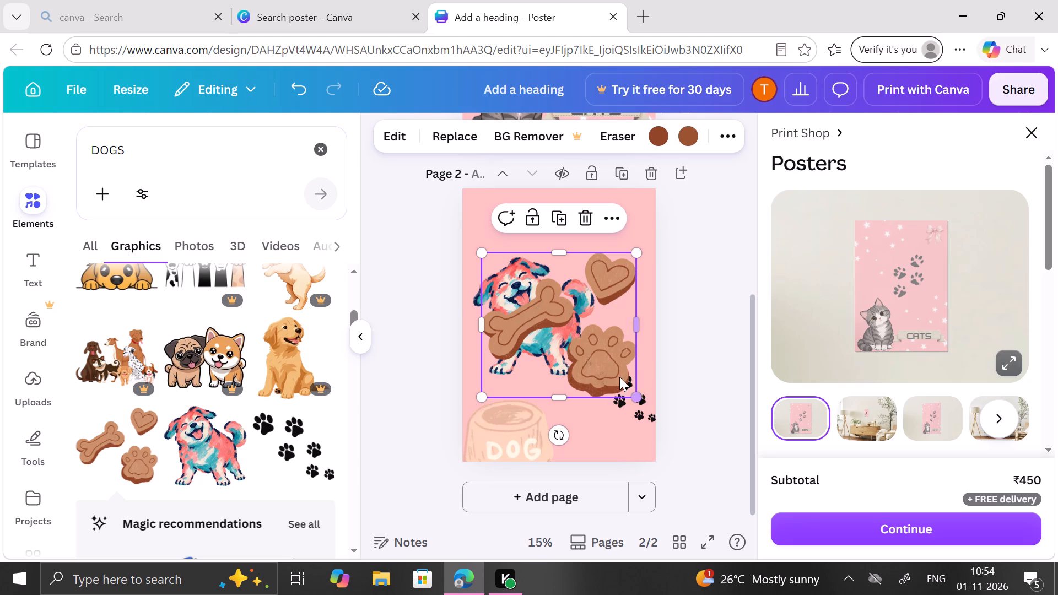
{"action": "left_click_drag", "start_coordinate": [636, 399], "coordinate": [604, 363]}
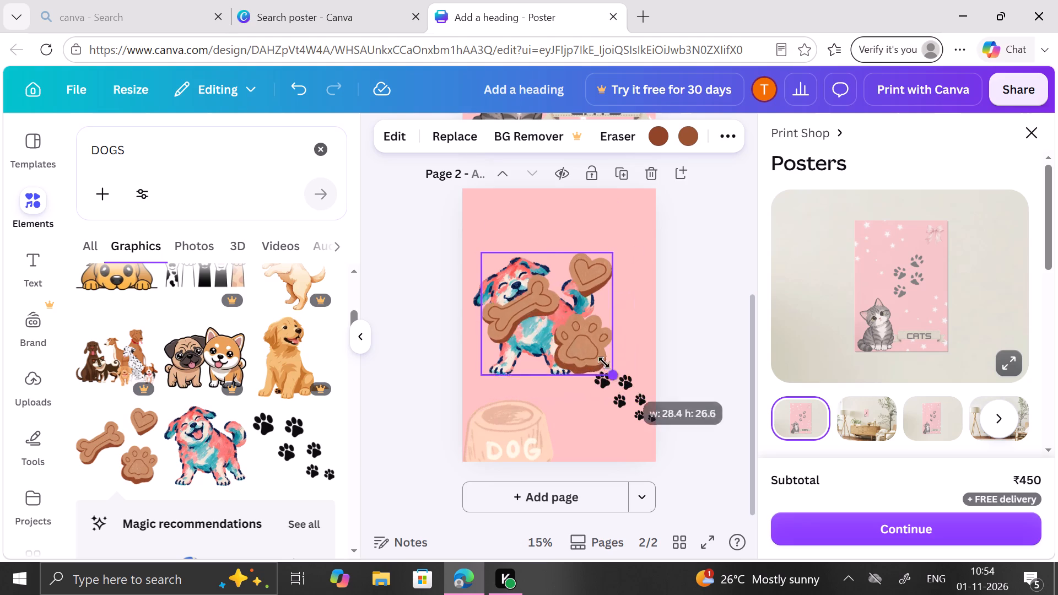
{"action": "left_click_drag", "start_coordinate": [604, 363], "coordinate": [521, 294]}
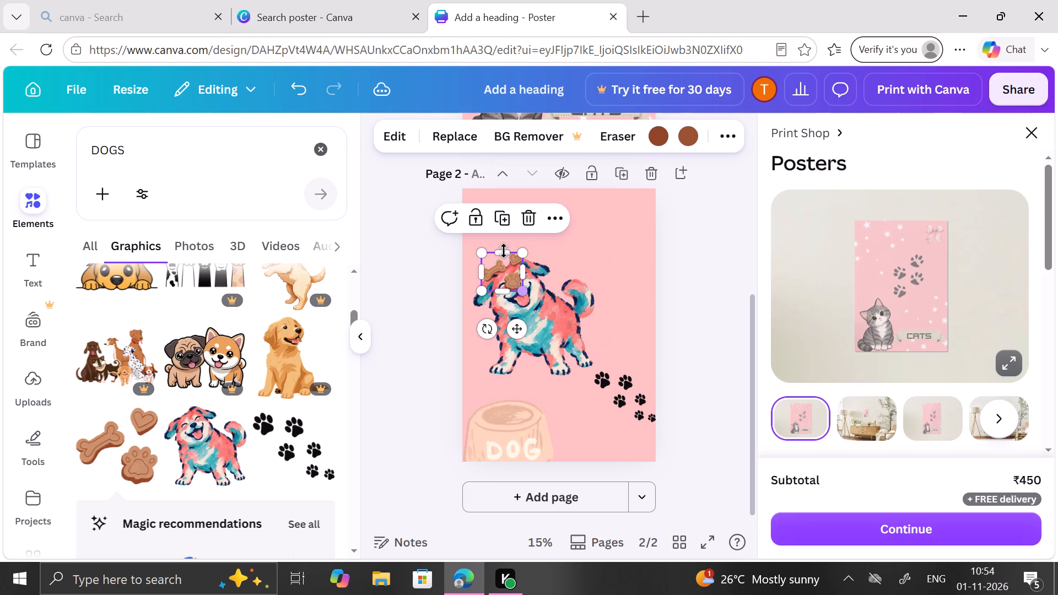
Move the treats onto the DOG bowl and shrink them further to fit inside the bowl's opening.
{"action": "left_click_drag", "start_coordinate": [503, 272], "coordinate": [510, 417]}
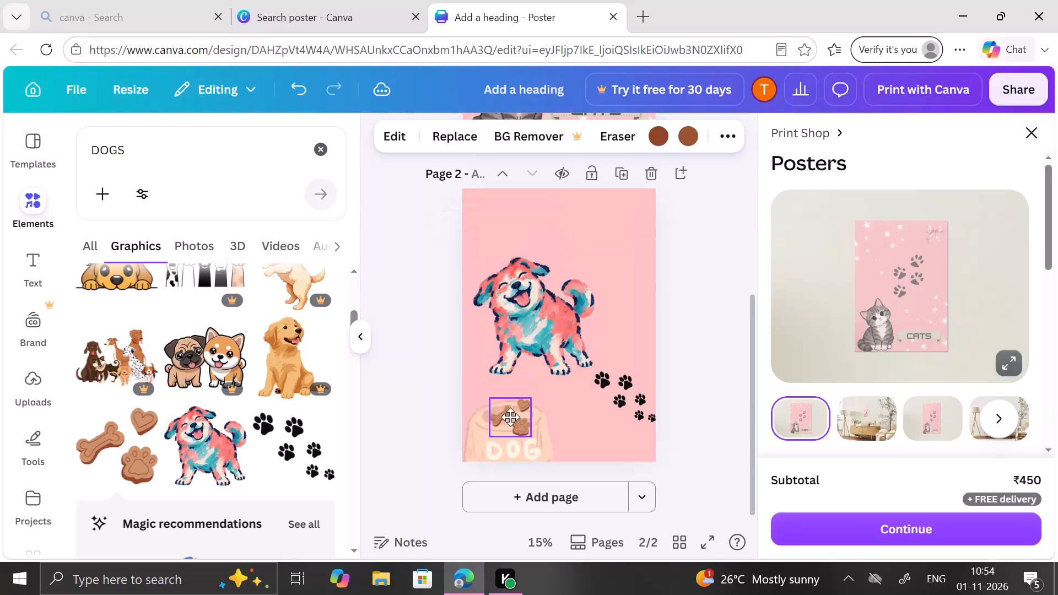
{"action": "left_click_drag", "start_coordinate": [510, 417], "coordinate": [510, 413]}
{"action": "left_click_drag", "start_coordinate": [528, 432], "coordinate": [522, 421]}
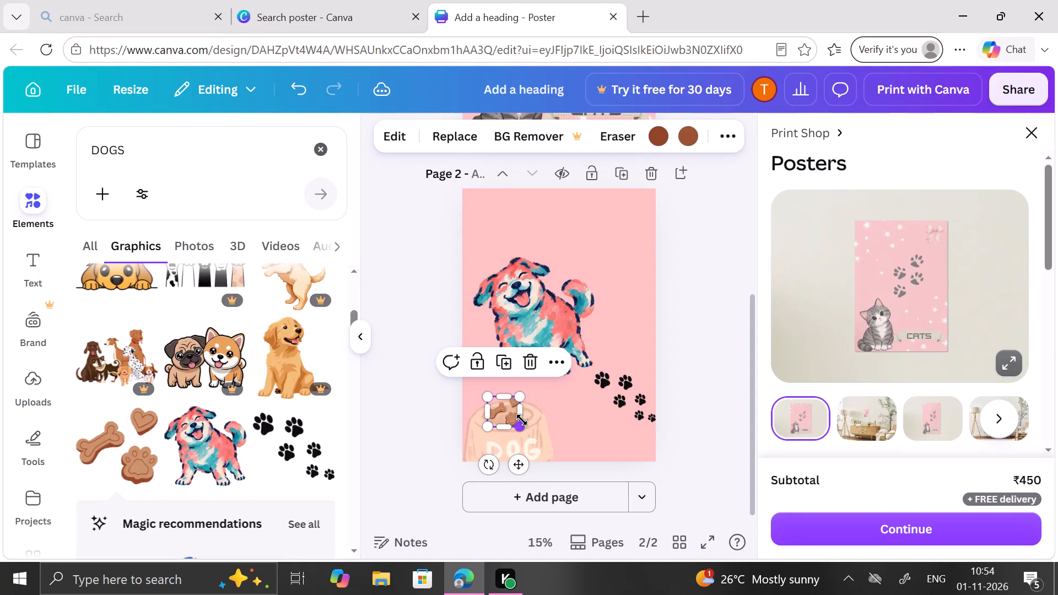
{"action": "left_click_drag", "start_coordinate": [506, 409], "coordinate": [505, 414]}
{"action": "left_click", "coordinate": [550, 416]}
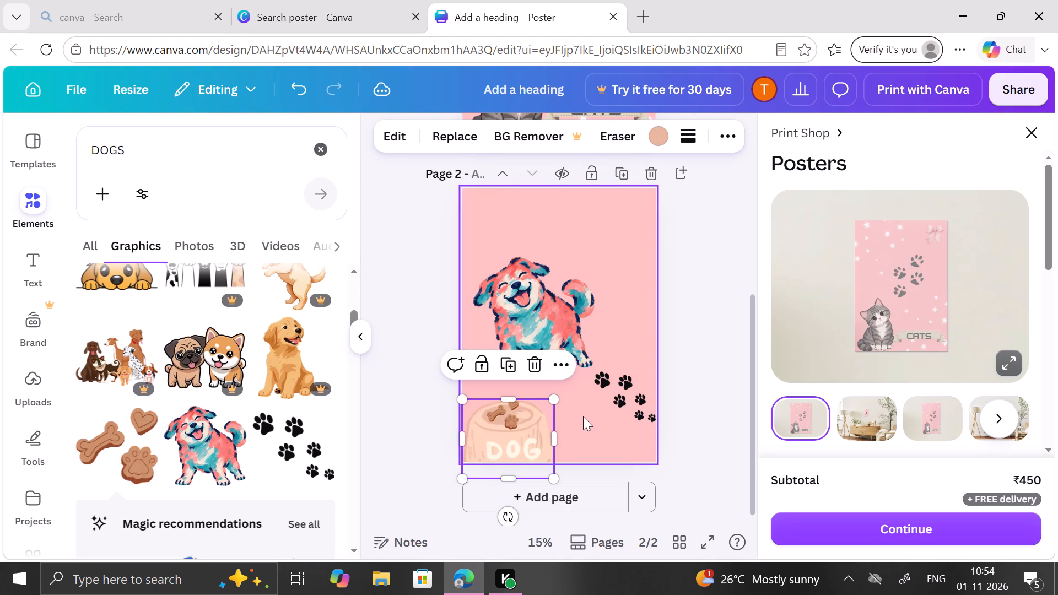
{"action": "left_click", "coordinate": [583, 416]}
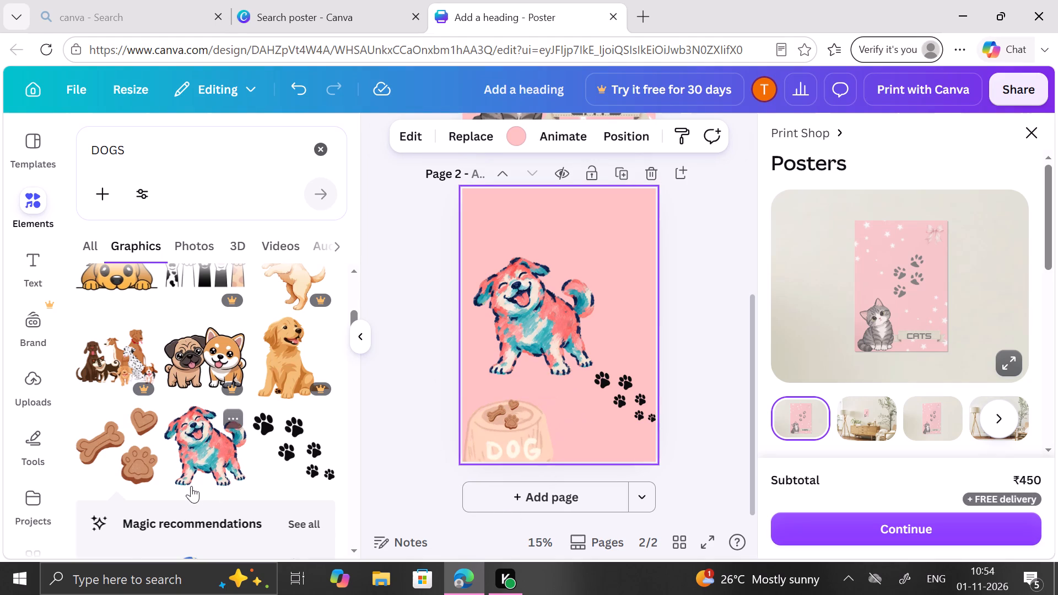
Add the recommended orange, pink and yellow dog toys graphic to page 2, shrink it and place it between the bowl and paw prints.
{"action": "scroll", "coordinate": [191, 486], "scroll_direction": "down", "scroll_amount": 2}
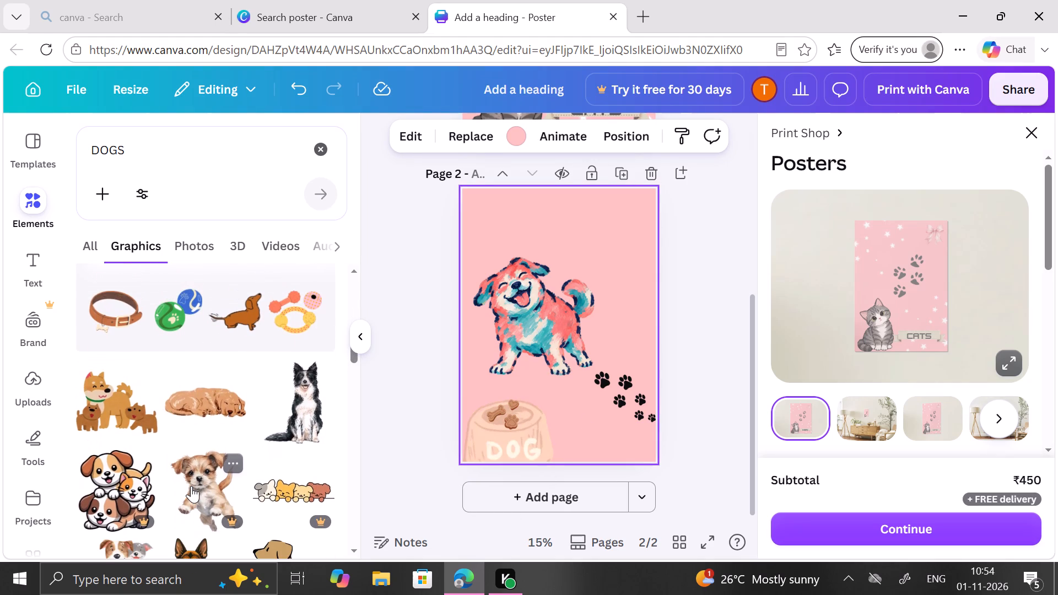
{"action": "scroll", "coordinate": [218, 390], "scroll_direction": "up", "scroll_amount": 1}
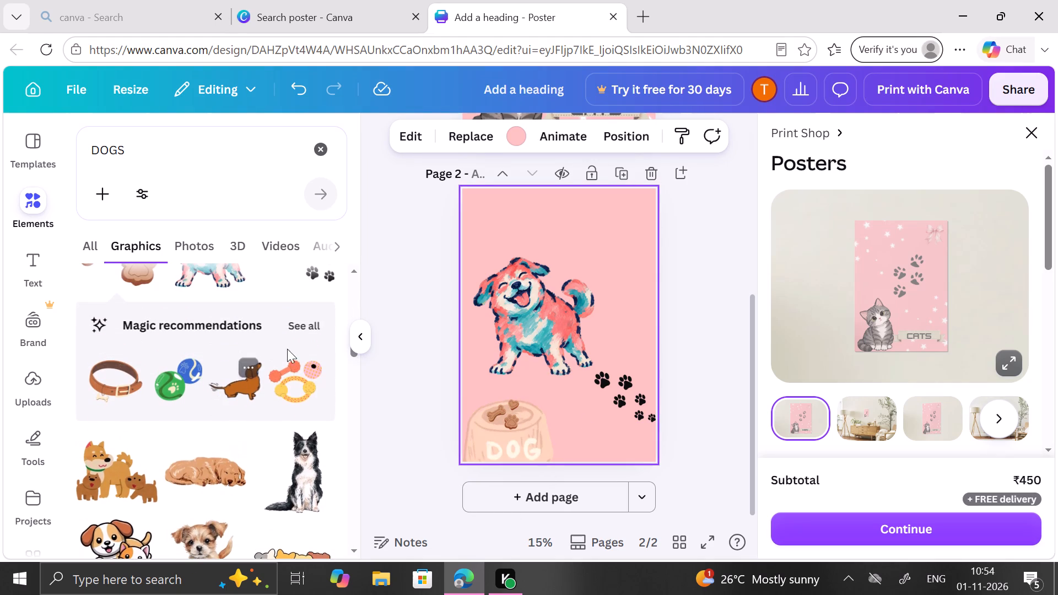
{"action": "left_click", "coordinate": [293, 369]}
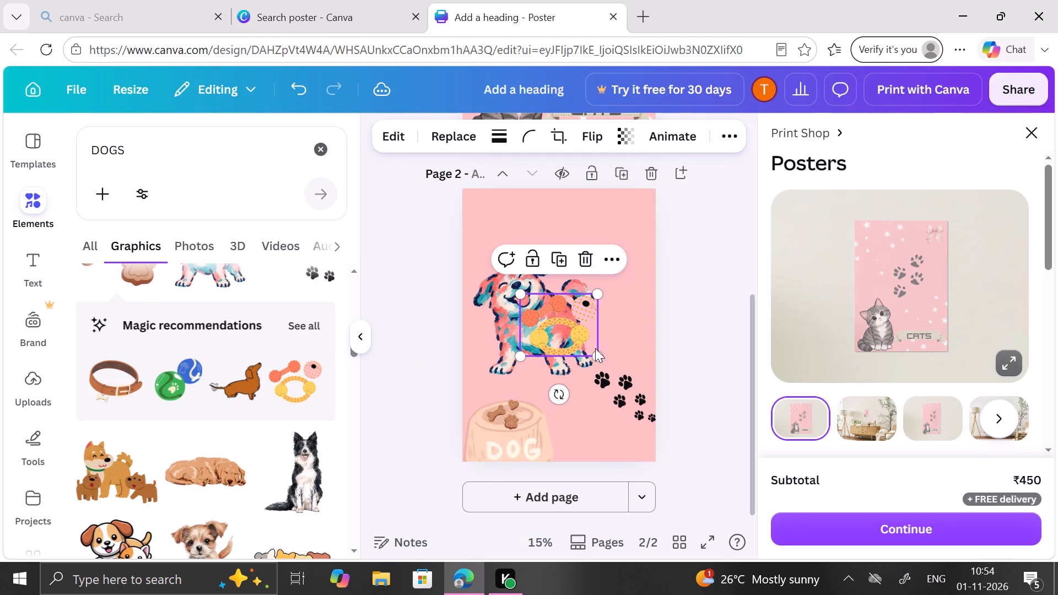
{"action": "left_click_drag", "start_coordinate": [595, 354], "coordinate": [560, 338]}
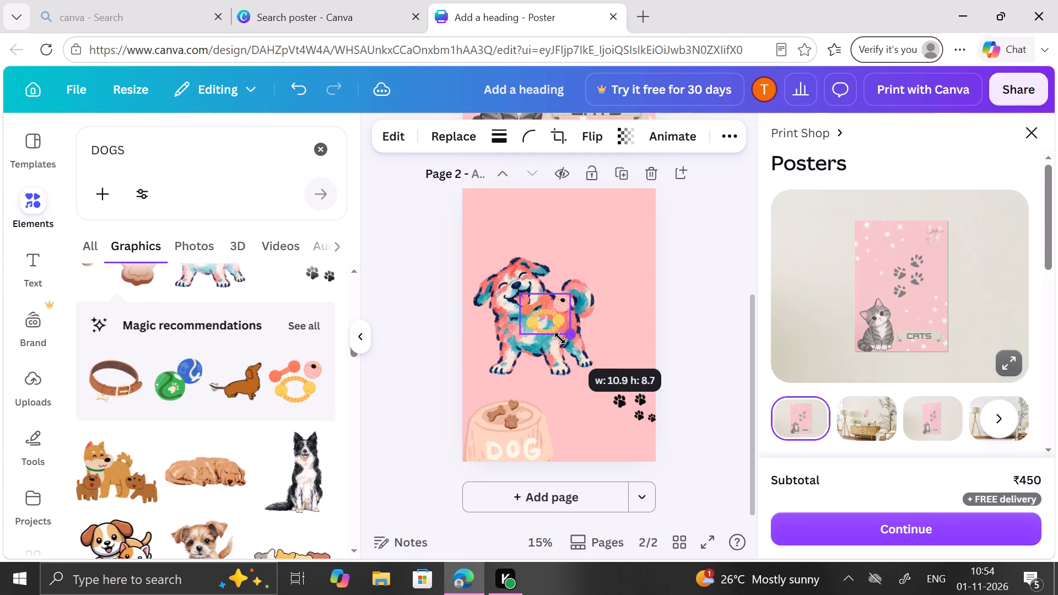
{"action": "left_click_drag", "start_coordinate": [560, 338], "coordinate": [553, 332]}
{"action": "left_click_drag", "start_coordinate": [539, 300], "coordinate": [548, 323]}
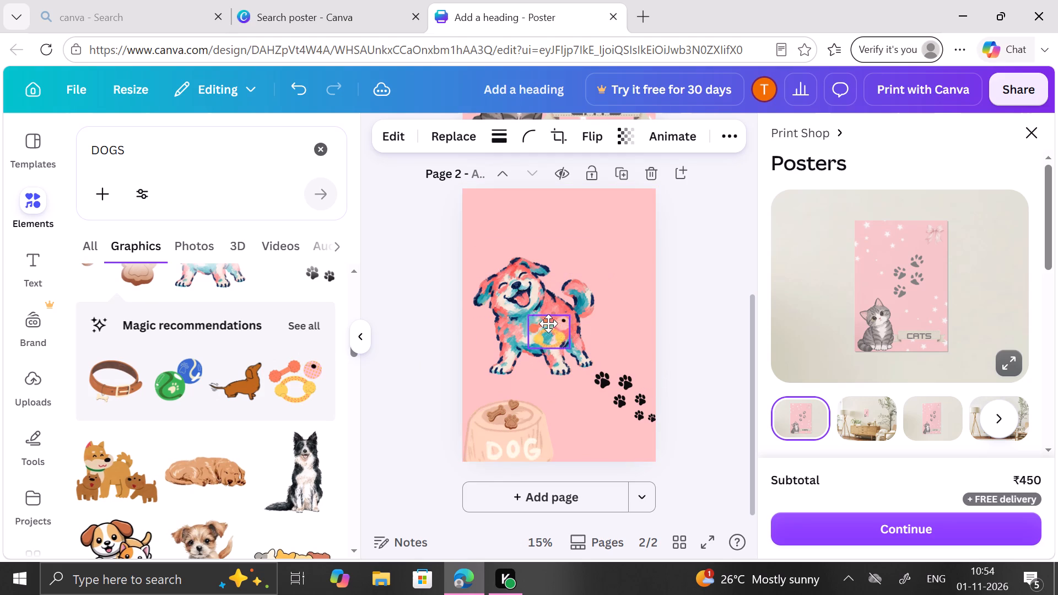
{"action": "left_click_drag", "start_coordinate": [548, 323], "coordinate": [574, 394]}
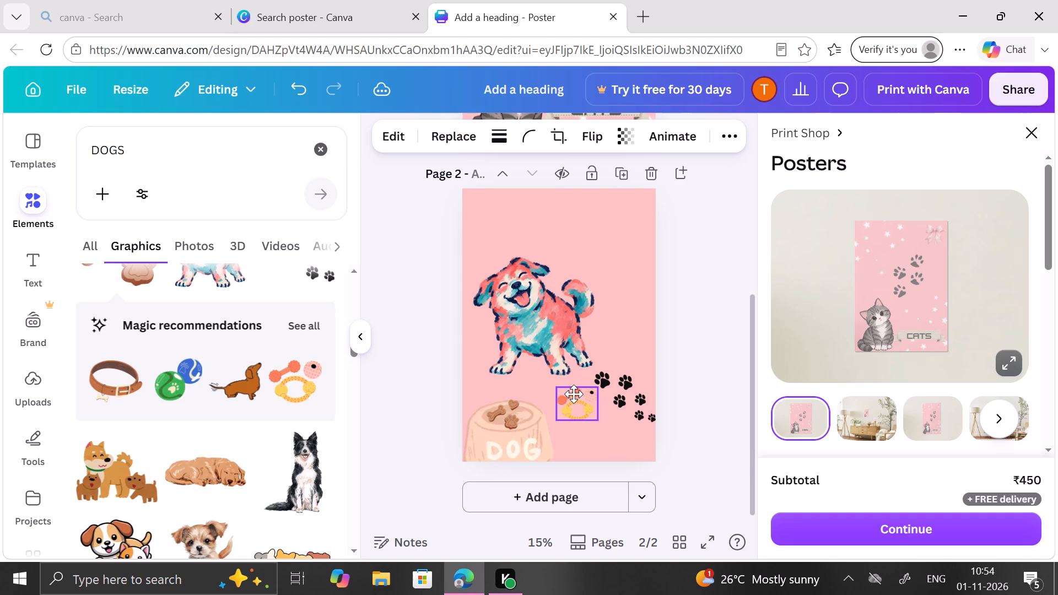
{"action": "left_click_drag", "start_coordinate": [574, 394], "coordinate": [572, 394]}
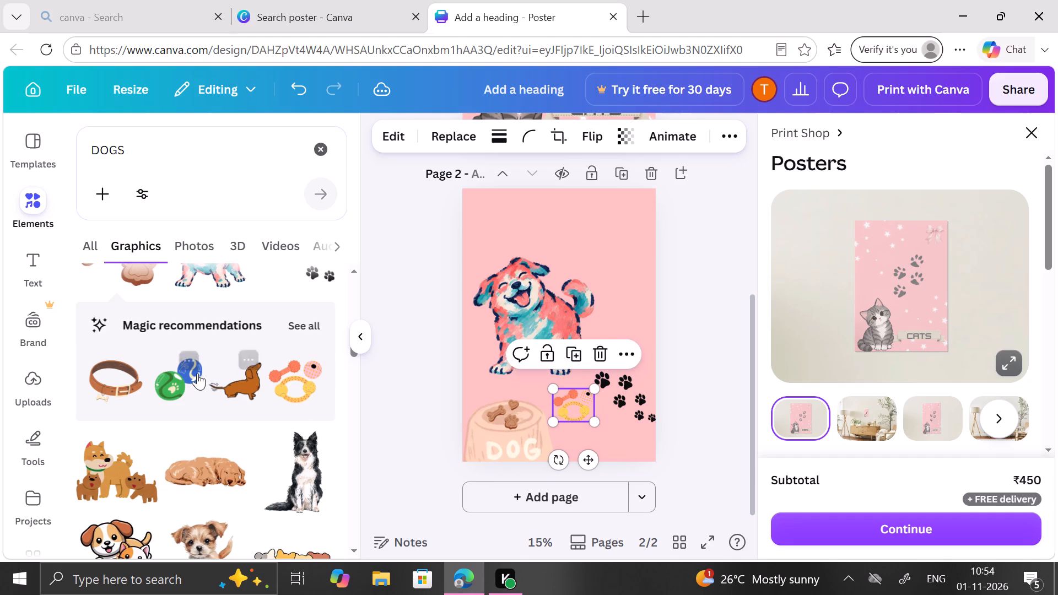
Add the recommended green and blue rubber balls graphic to page 2, shrink it slightly and place it at the right edge above the dog's tail.
{"action": "left_click", "coordinate": [197, 373]}
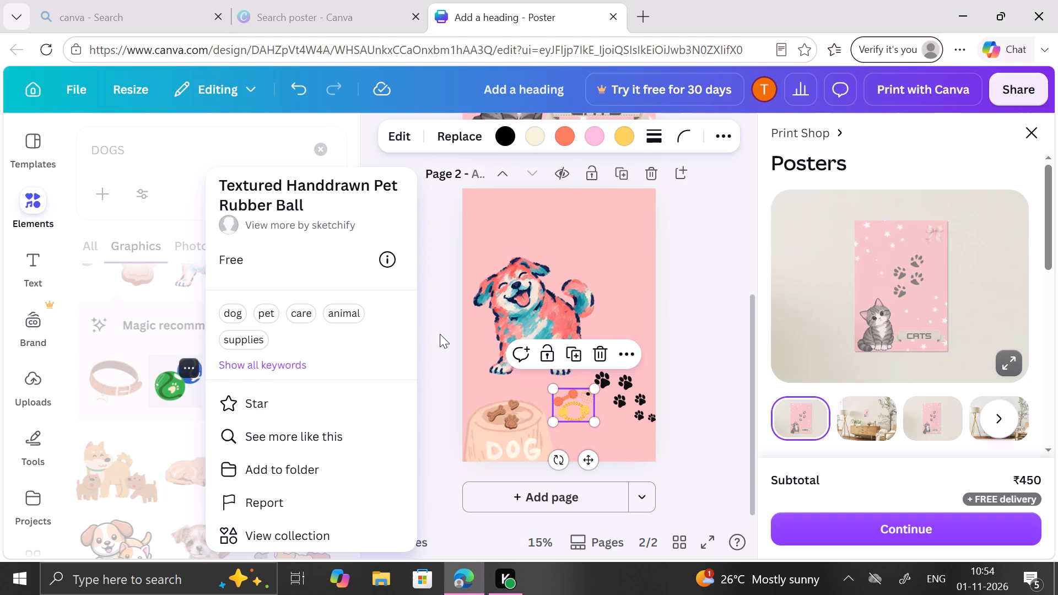
{"action": "left_click", "coordinate": [440, 334]}
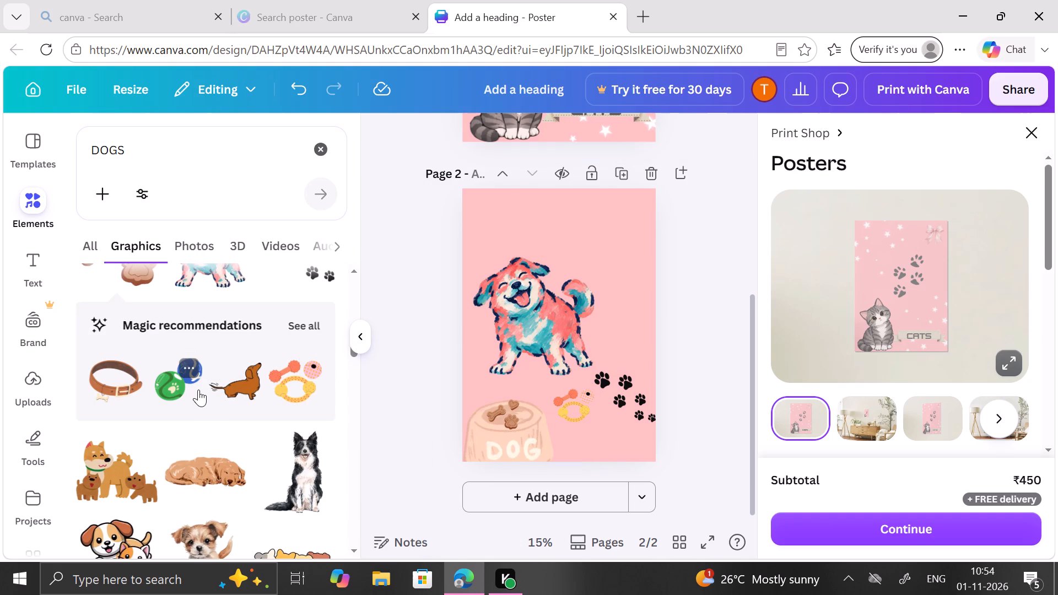
{"action": "left_click", "coordinate": [175, 375]}
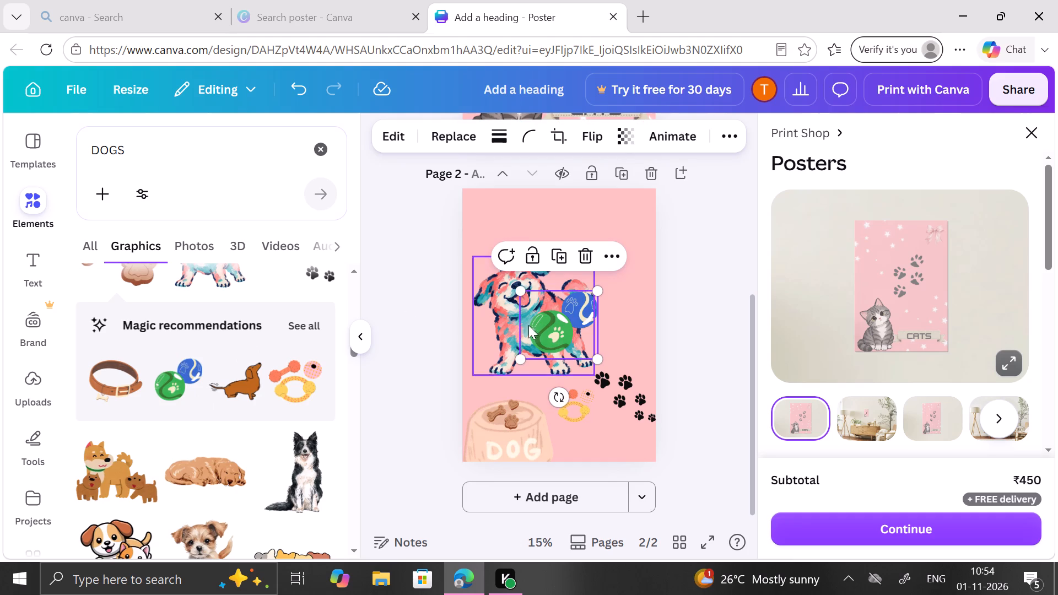
{"action": "left_click_drag", "start_coordinate": [597, 289], "coordinate": [598, 304]}
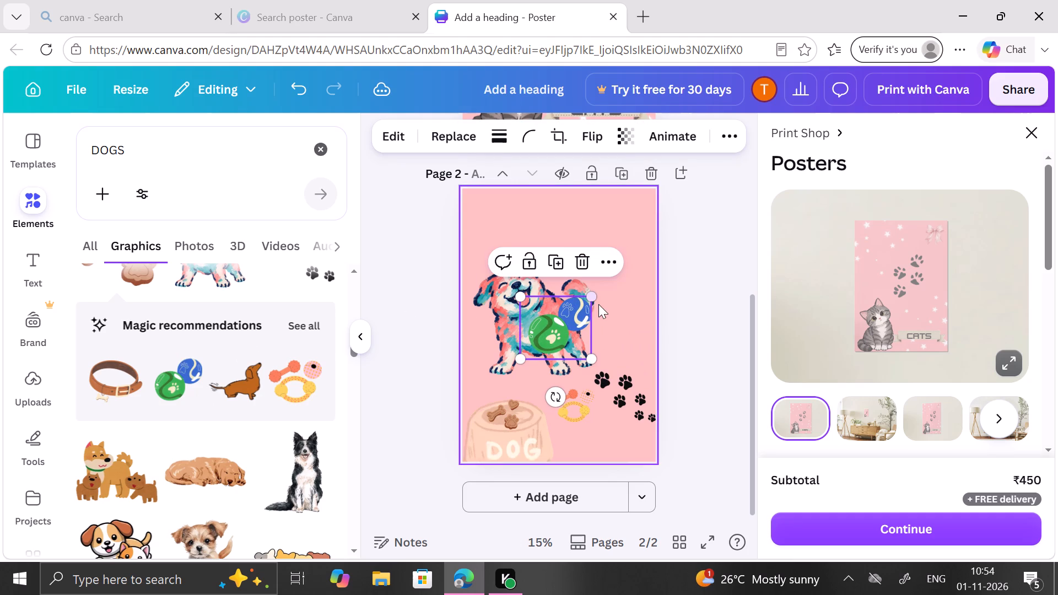
{"action": "left_click_drag", "start_coordinate": [568, 317], "coordinate": [624, 297]}
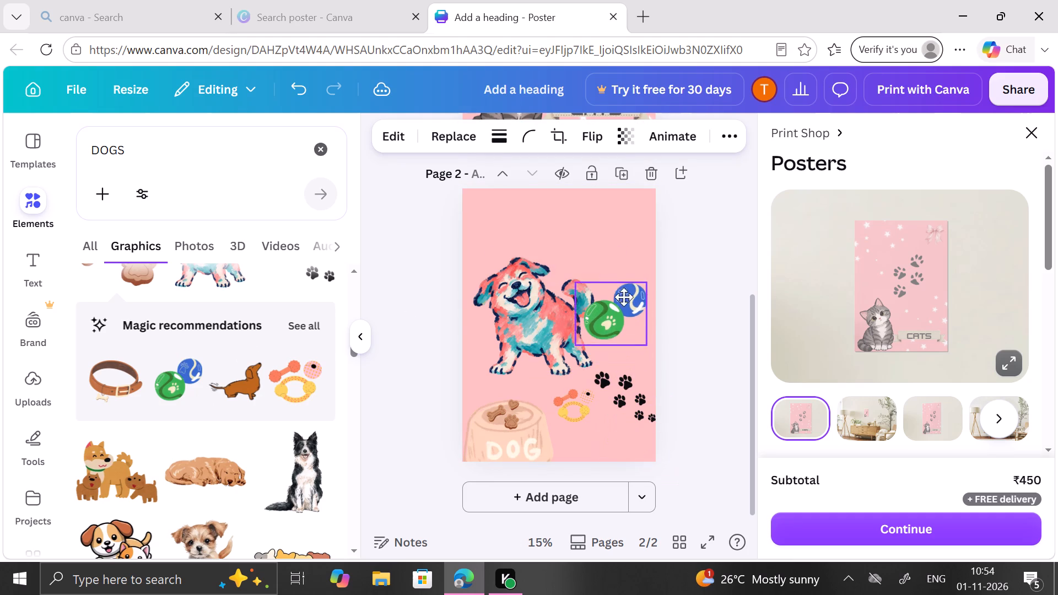
{"action": "left_click_drag", "start_coordinate": [624, 297], "coordinate": [638, 302]}
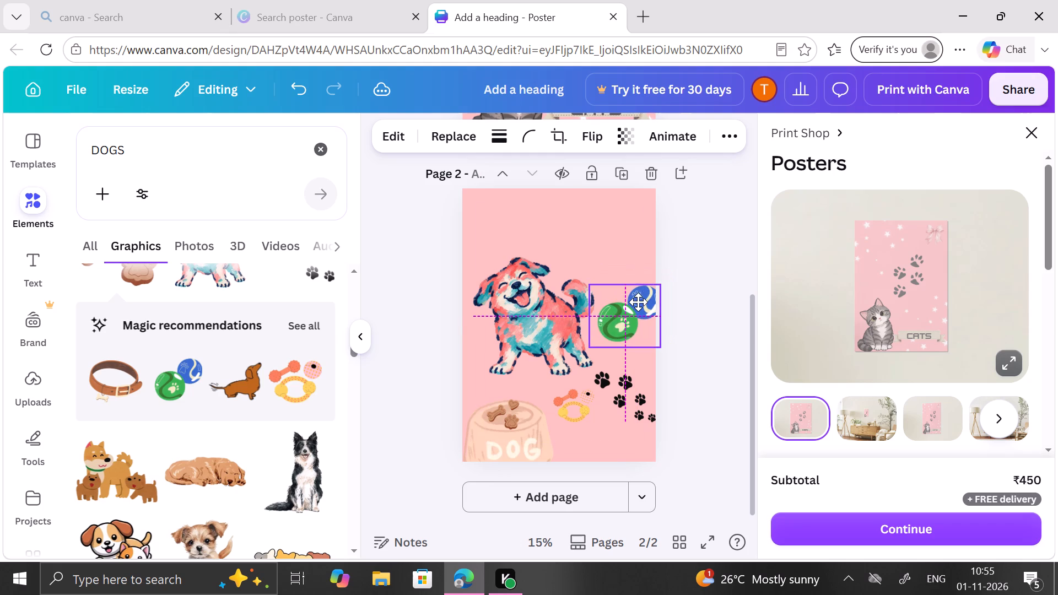
{"action": "left_click_drag", "start_coordinate": [638, 302], "coordinate": [638, 242]}
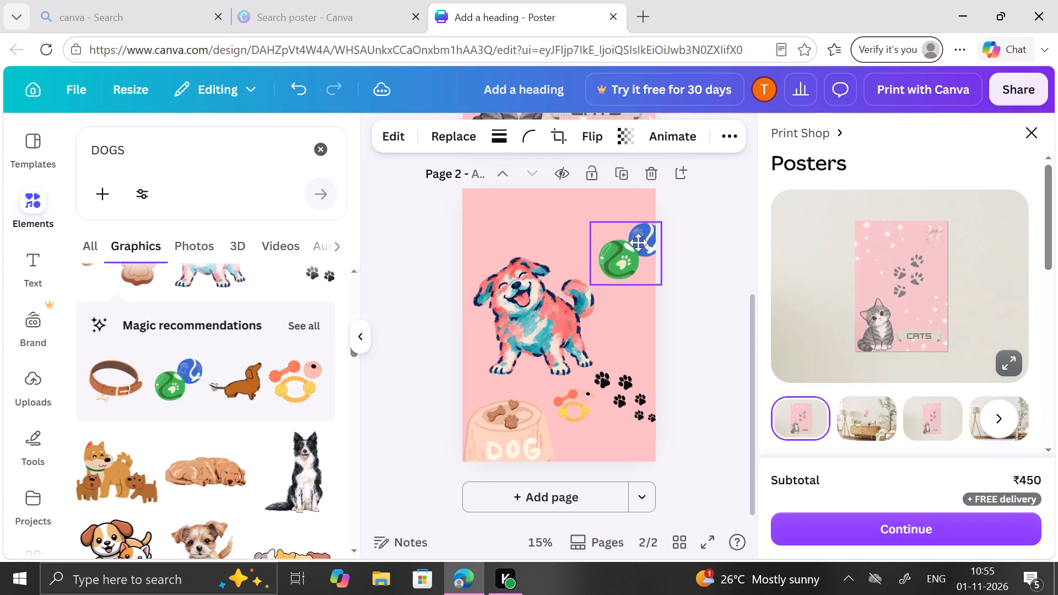
{"action": "left_click_drag", "start_coordinate": [638, 242], "coordinate": [636, 242]}
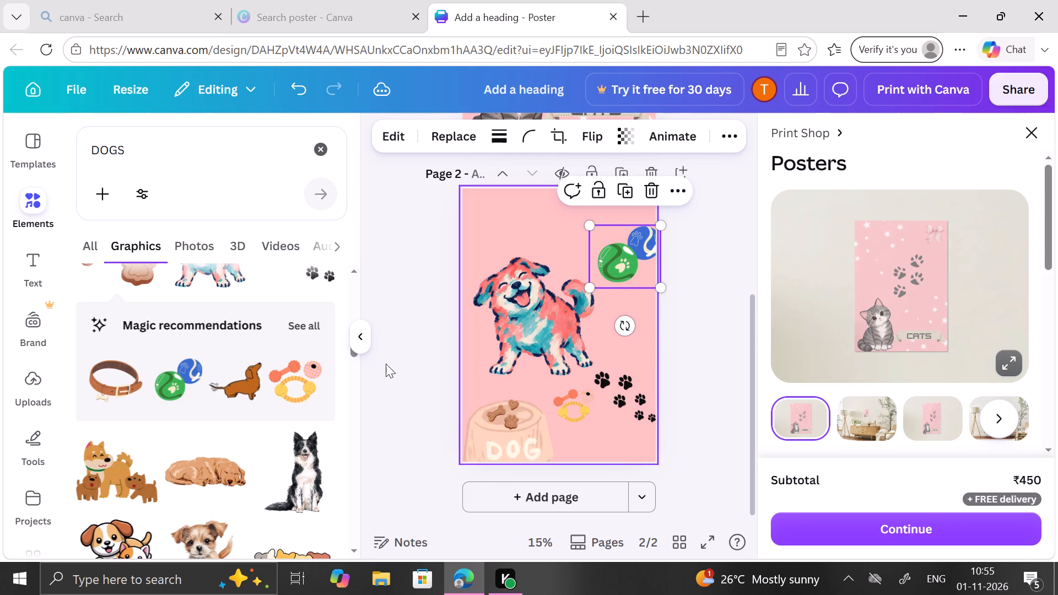
Show all the magic recommendations and browse them for more dog-themed graphics.
{"action": "scroll", "coordinate": [289, 421], "scroll_direction": "down", "scroll_amount": 1}
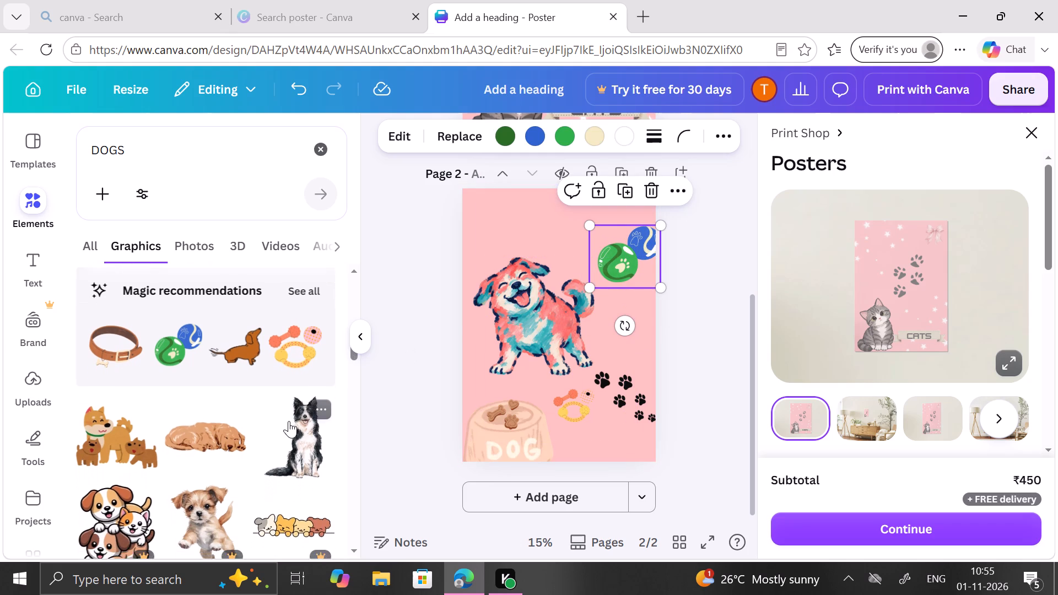
{"action": "scroll", "coordinate": [289, 421], "scroll_direction": "down", "scroll_amount": 2}
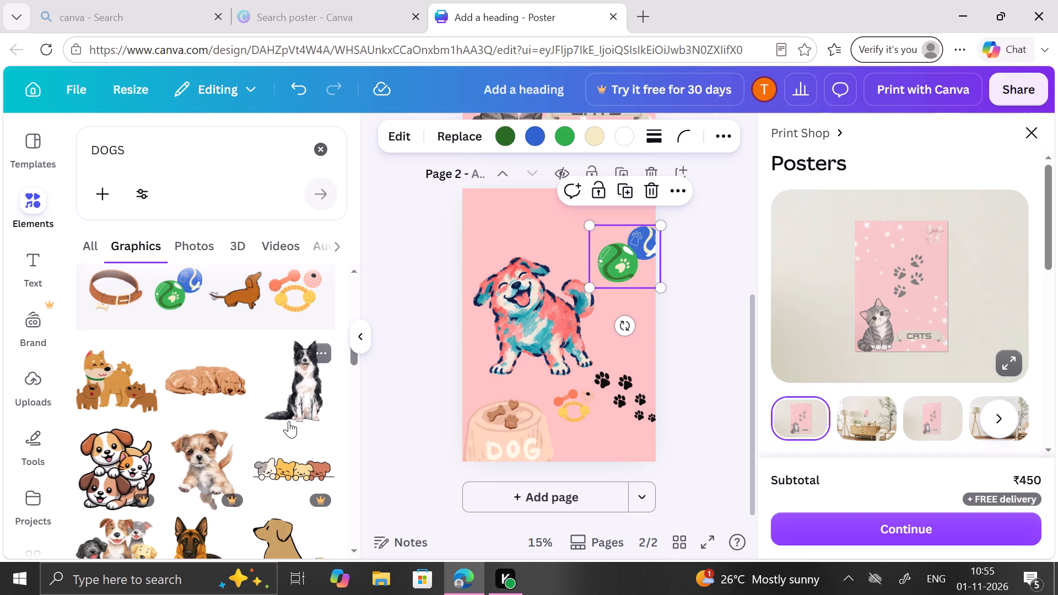
{"action": "scroll", "coordinate": [289, 421], "scroll_direction": "down", "scroll_amount": 1}
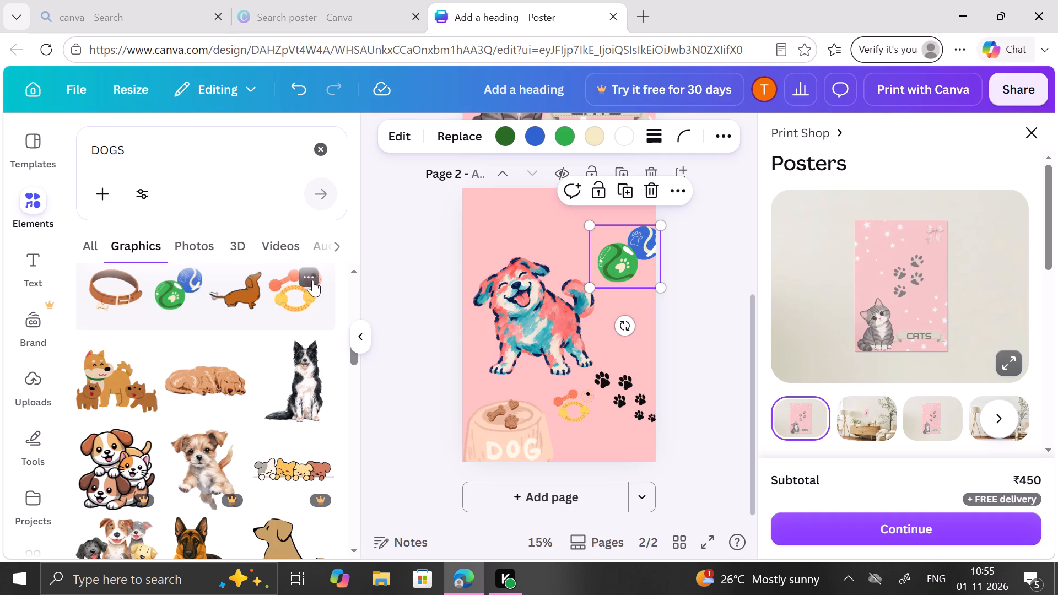
{"action": "scroll", "coordinate": [313, 281], "scroll_direction": "up", "scroll_amount": 1}
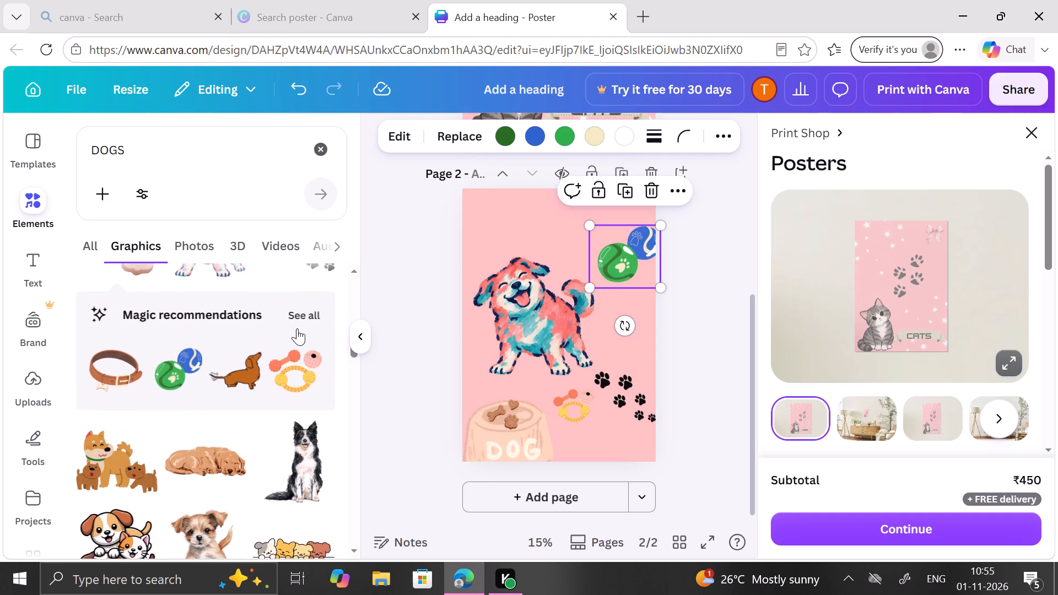
{"action": "left_click", "coordinate": [301, 312]}
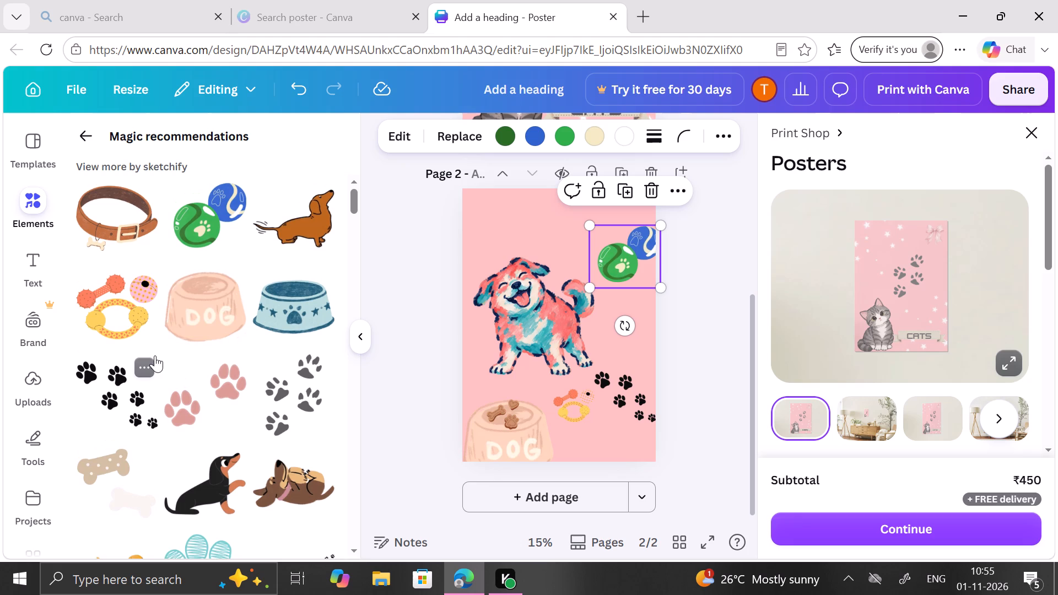
{"action": "scroll", "coordinate": [155, 355], "scroll_direction": "down", "scroll_amount": 3}
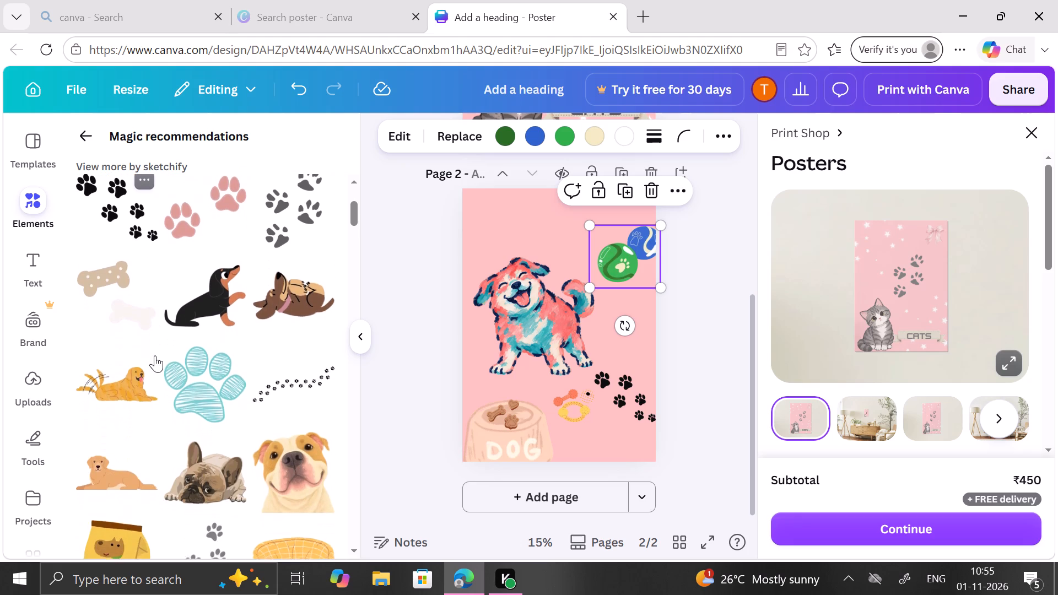
{"action": "scroll", "coordinate": [155, 355], "scroll_direction": "down", "scroll_amount": 3}
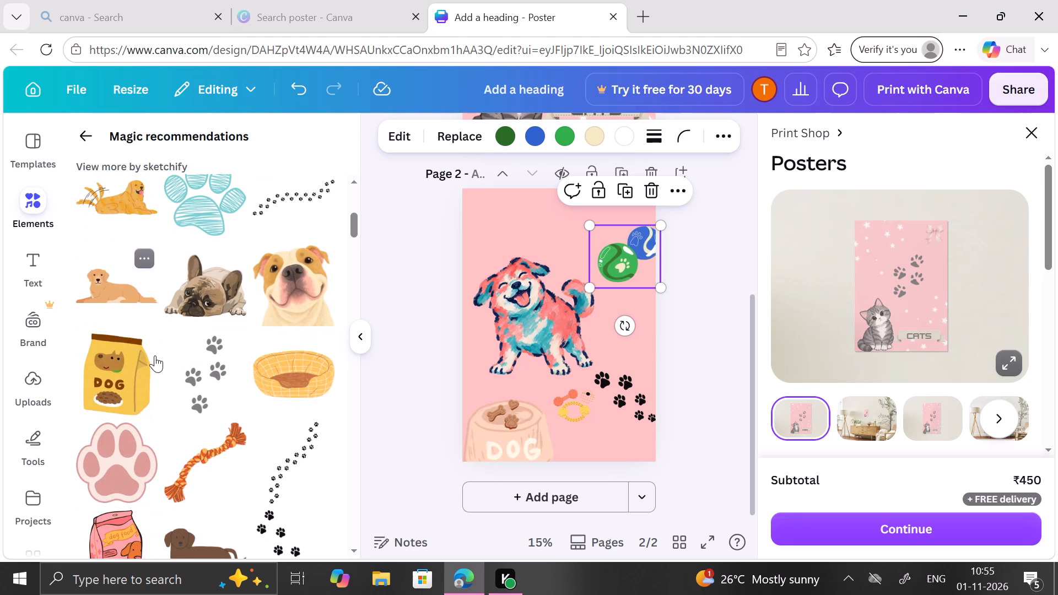
{"action": "scroll", "coordinate": [155, 355], "scroll_direction": "down", "scroll_amount": 1}
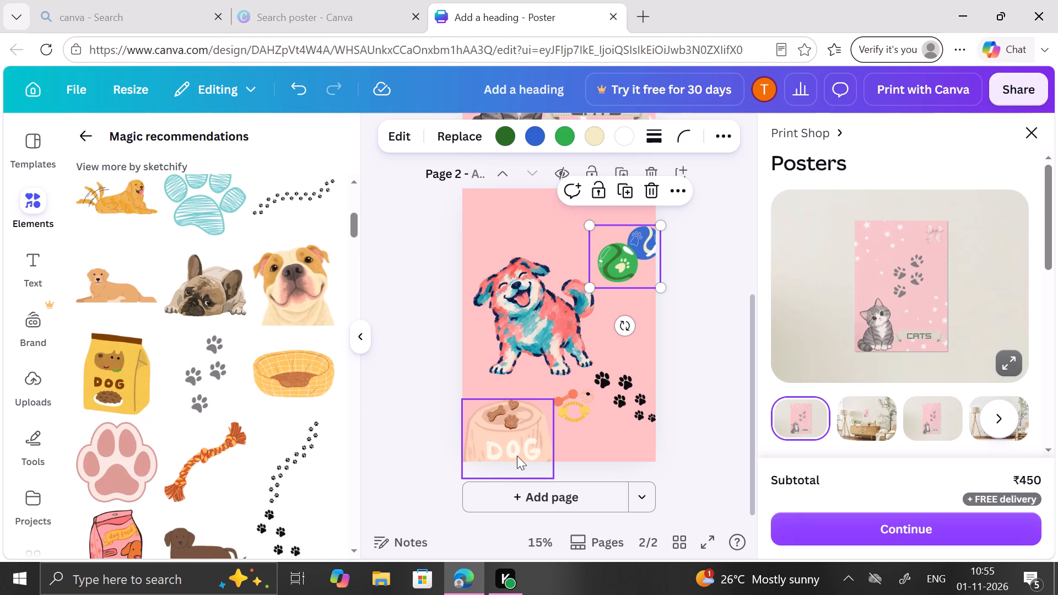
Delete the peach DOG bowl from page 2.
{"action": "left_click", "coordinate": [525, 442]}
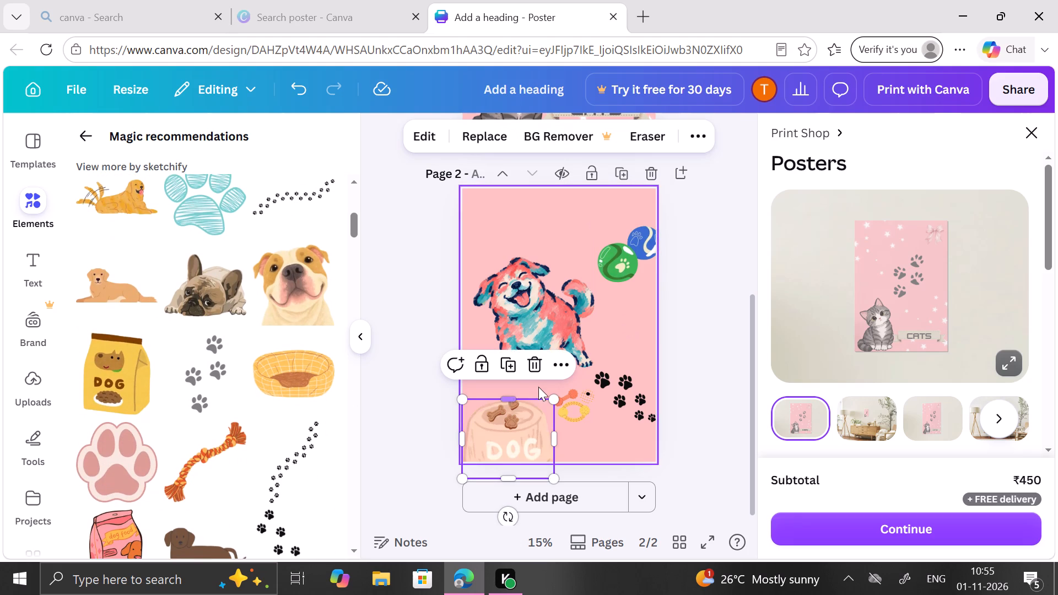
{"action": "left_click", "coordinate": [539, 371]}
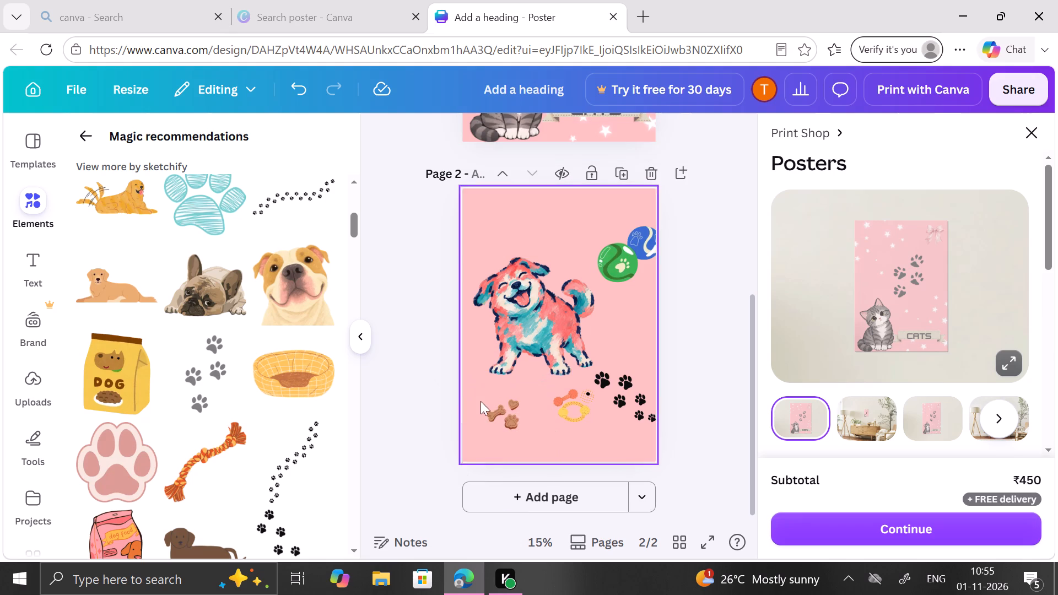
Add the recommended yellow checked dog bed to page 2, shrink it and place it in the page's bottom-left corner, partly off the edge.
{"action": "left_click", "coordinate": [304, 382]}
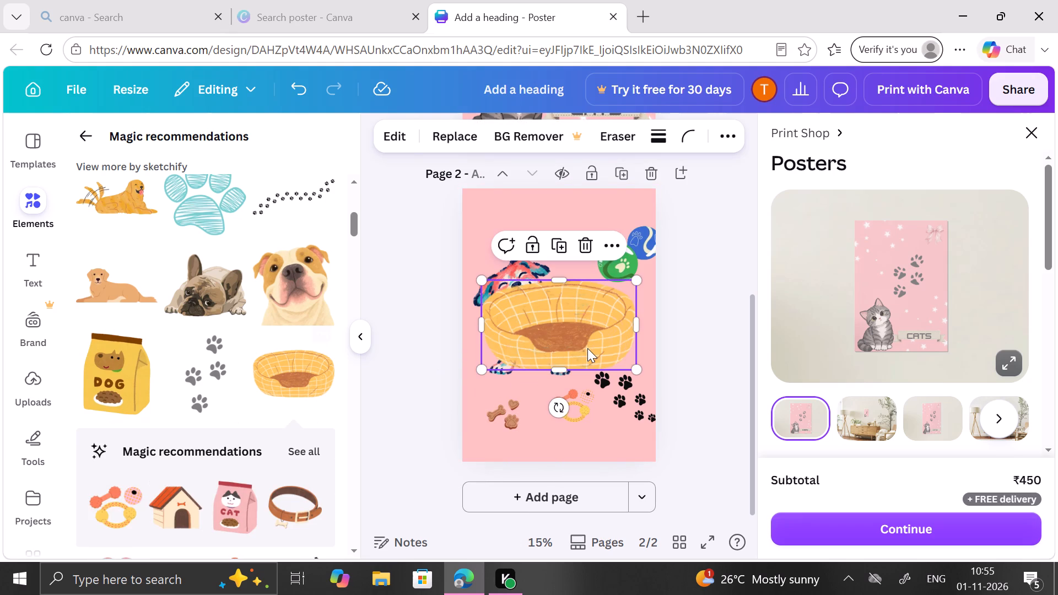
{"action": "left_click_drag", "start_coordinate": [587, 348], "coordinate": [548, 461]}
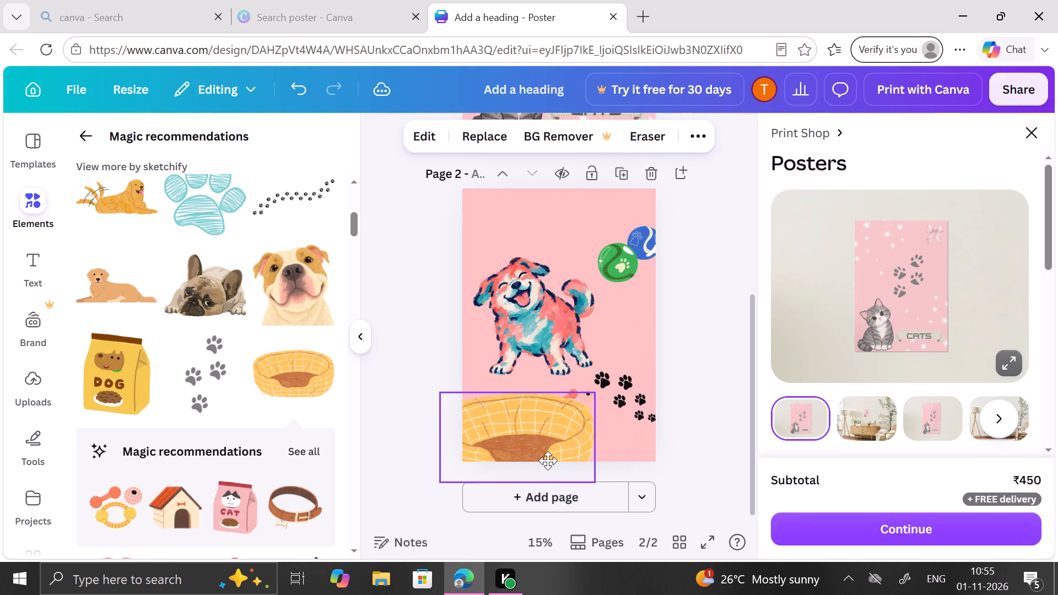
{"action": "left_click_drag", "start_coordinate": [548, 461], "coordinate": [544, 460]}
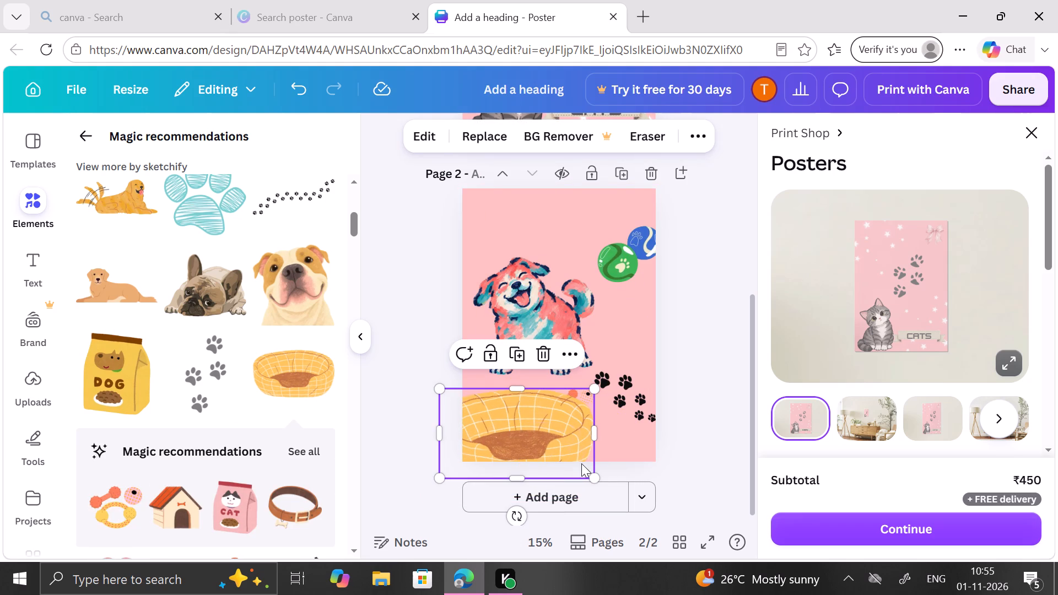
{"action": "left_click_drag", "start_coordinate": [600, 477], "coordinate": [547, 464]}
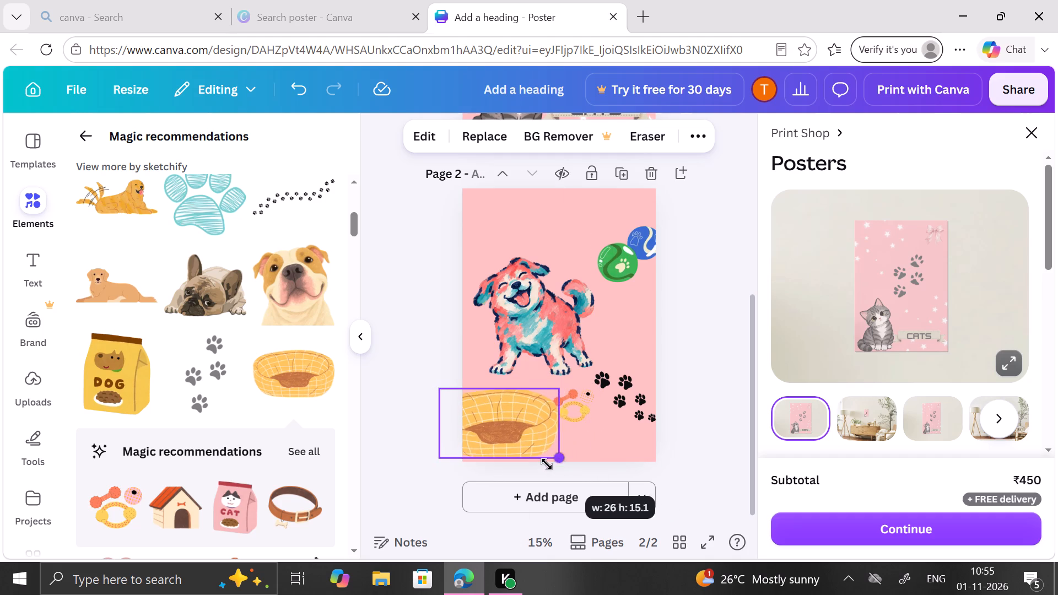
{"action": "left_click_drag", "start_coordinate": [547, 464], "coordinate": [541, 464]}
{"action": "left_click_drag", "start_coordinate": [514, 424], "coordinate": [511, 426]}
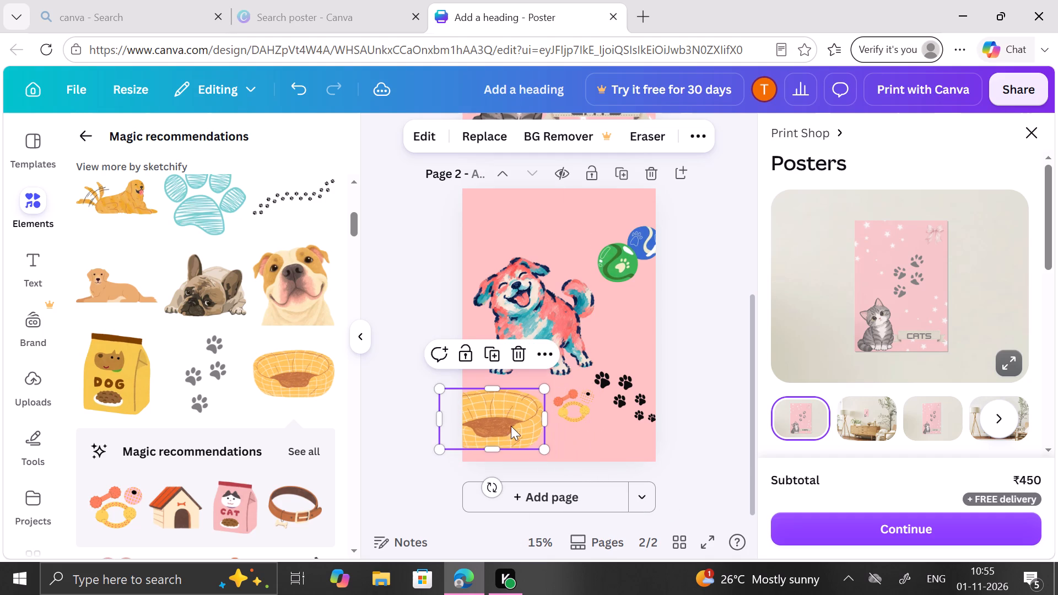
{"action": "left_click_drag", "start_coordinate": [511, 426], "coordinate": [510, 433]}
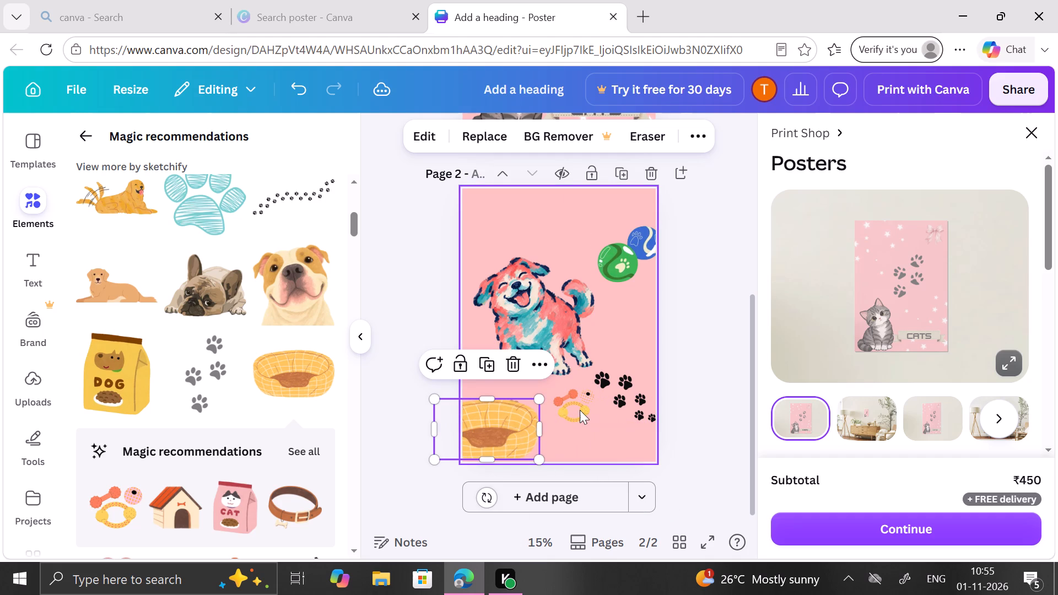
Slightly enlarge the orange, pink and yellow dog toys graphic on page 2.
{"action": "left_click", "coordinate": [591, 414]}
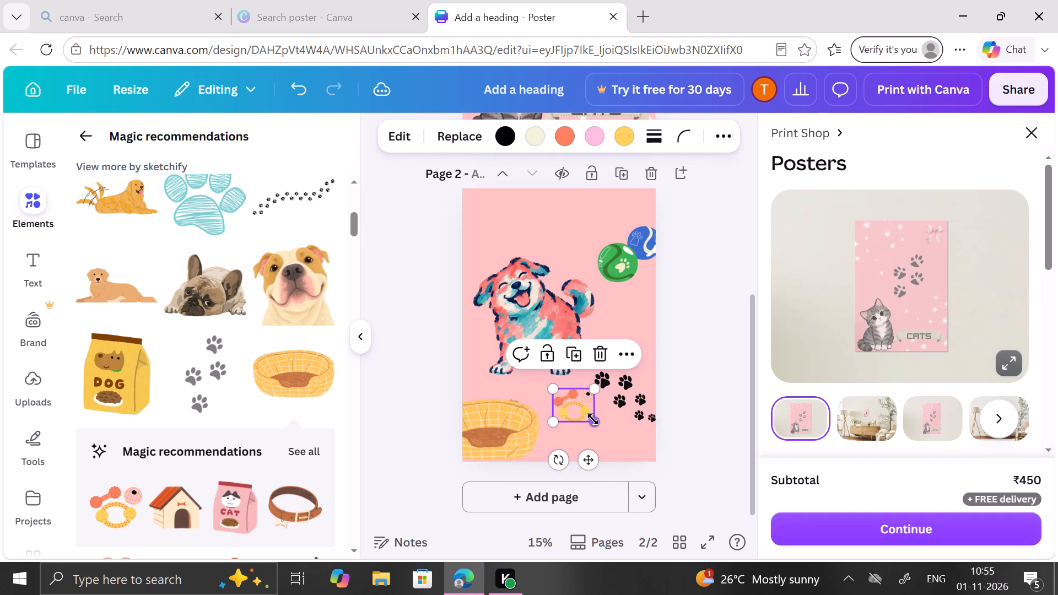
{"action": "left_click_drag", "start_coordinate": [593, 419], "coordinate": [603, 428]}
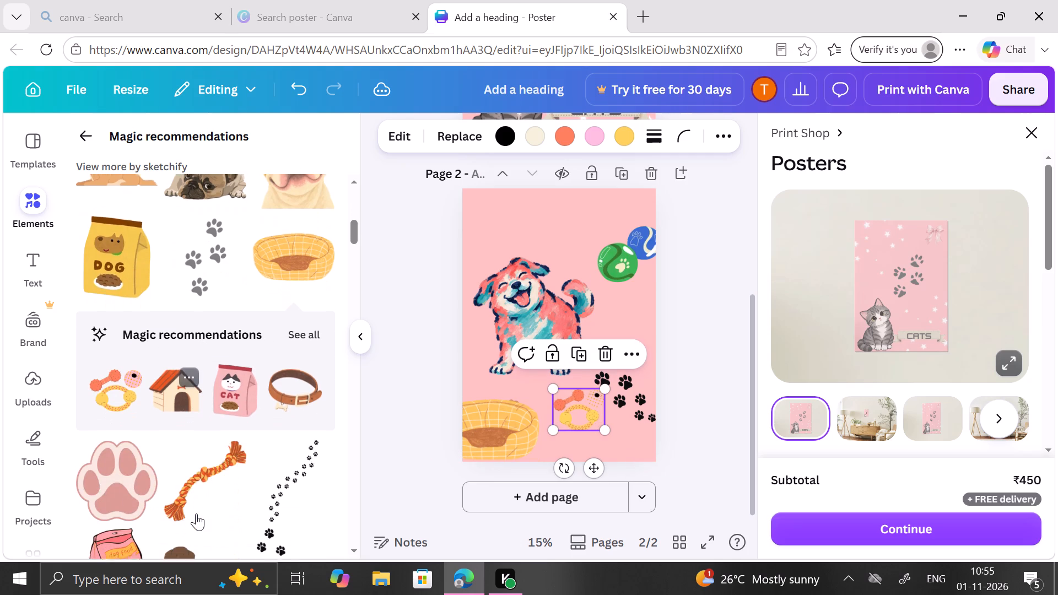
Add one cream bone with a black outline from the recommendations to page 2, place it on the dog bed and shrink it slightly.
{"action": "scroll", "coordinate": [196, 513], "scroll_direction": "down", "scroll_amount": 2}
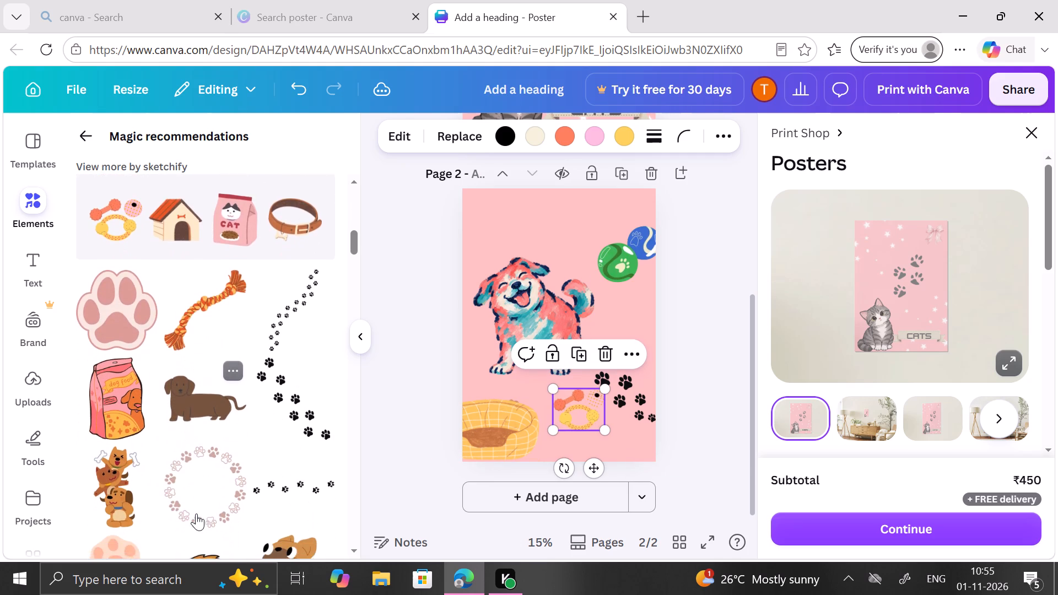
{"action": "scroll", "coordinate": [196, 513], "scroll_direction": "down", "scroll_amount": 3}
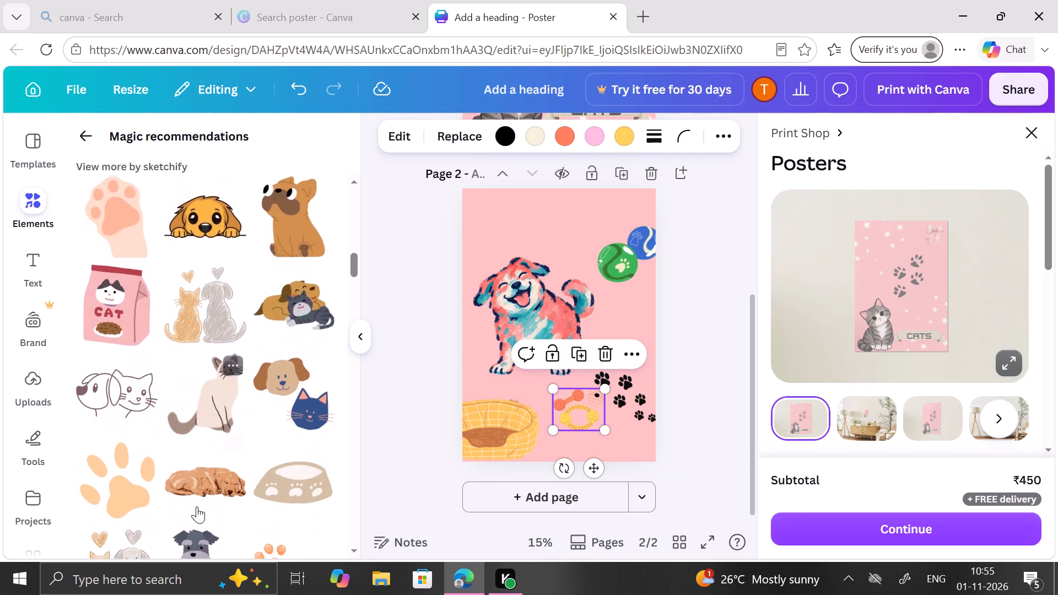
{"action": "scroll", "coordinate": [197, 506], "scroll_direction": "down", "scroll_amount": 3}
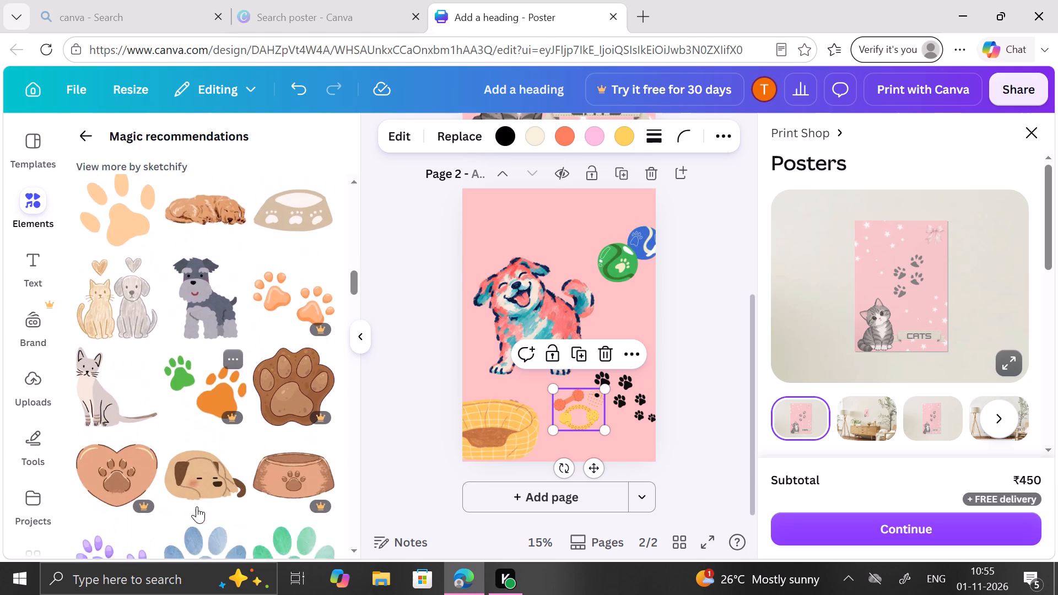
{"action": "scroll", "coordinate": [197, 506], "scroll_direction": "down", "scroll_amount": 2}
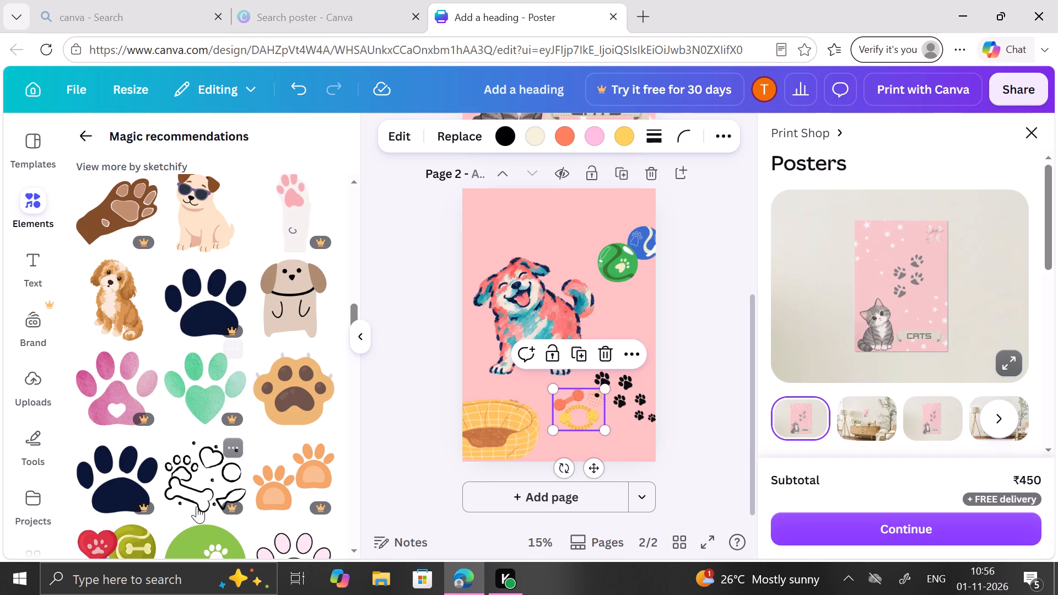
{"action": "scroll", "coordinate": [320, 431], "scroll_direction": "down", "scroll_amount": 2}
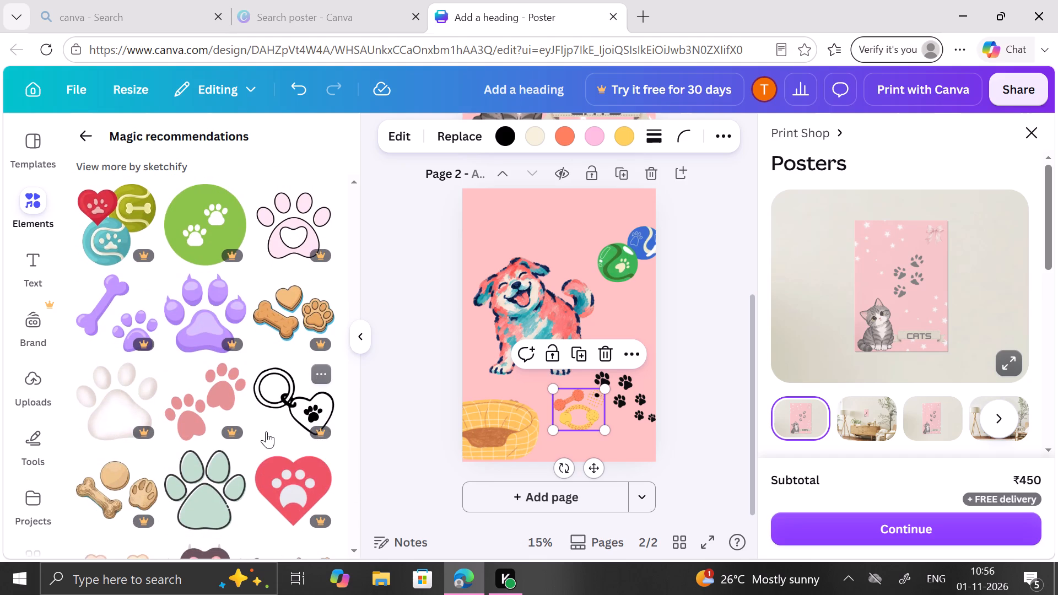
{"action": "scroll", "coordinate": [266, 431], "scroll_direction": "down", "scroll_amount": 3}
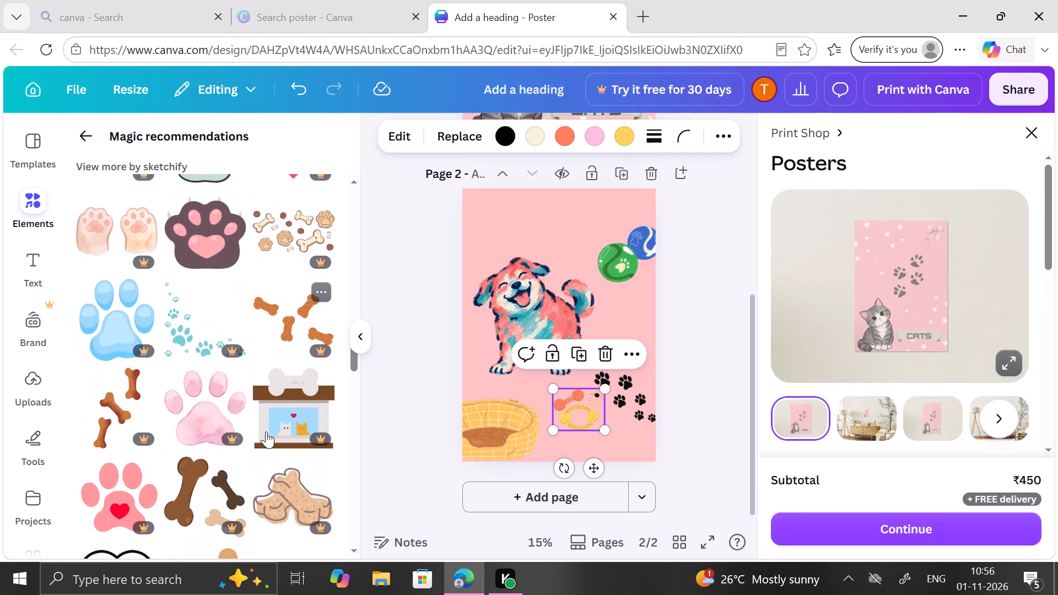
{"action": "scroll", "coordinate": [266, 431], "scroll_direction": "down", "scroll_amount": 2}
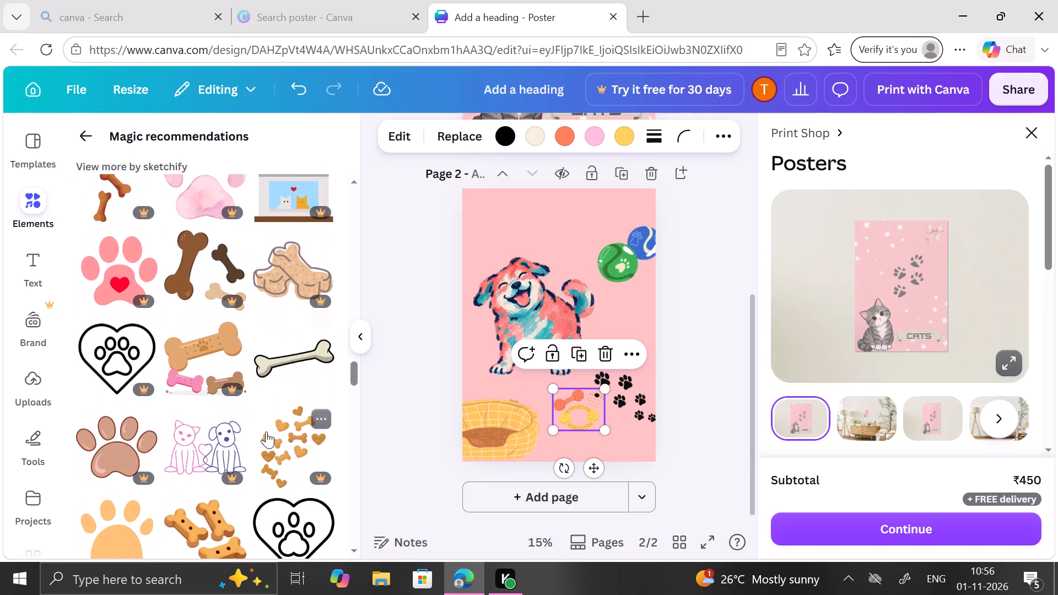
{"action": "left_click", "coordinate": [299, 368]}
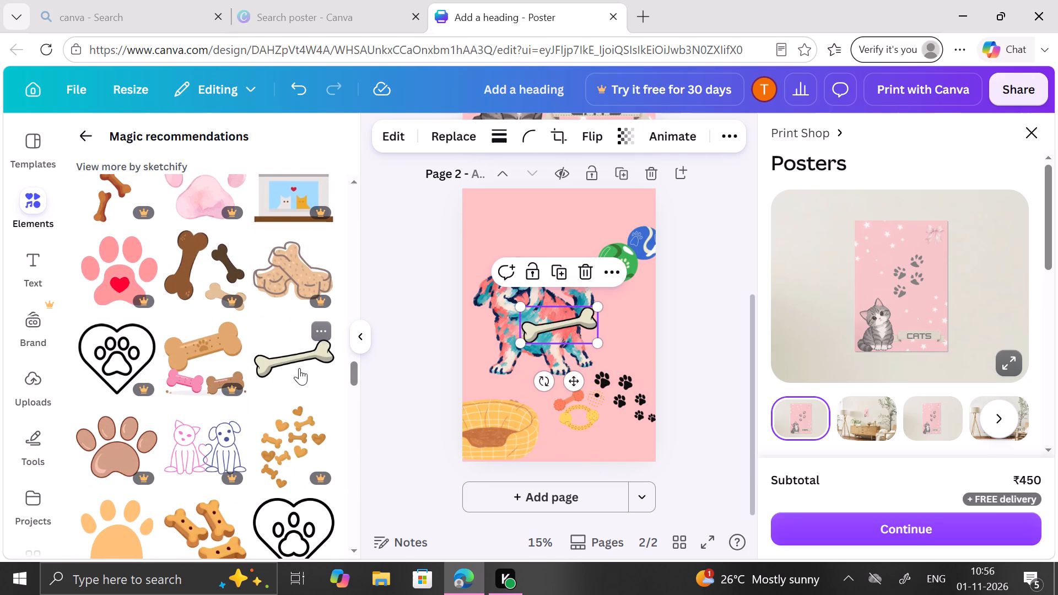
{"action": "left_click", "coordinate": [287, 354]}
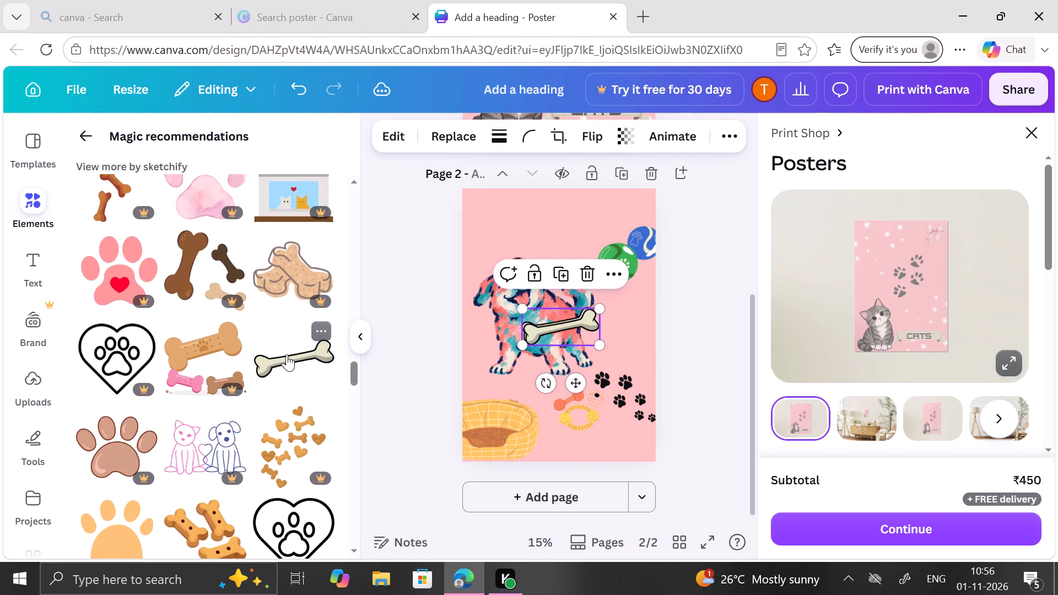
{"action": "left_click", "coordinate": [585, 277]}
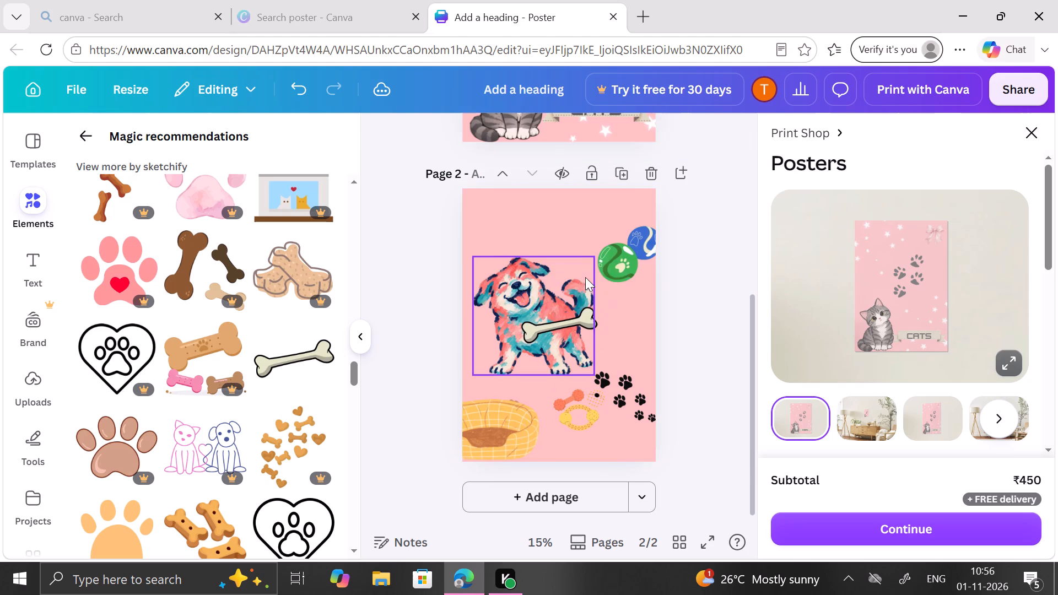
{"action": "left_click_drag", "start_coordinate": [578, 318], "coordinate": [525, 418]}
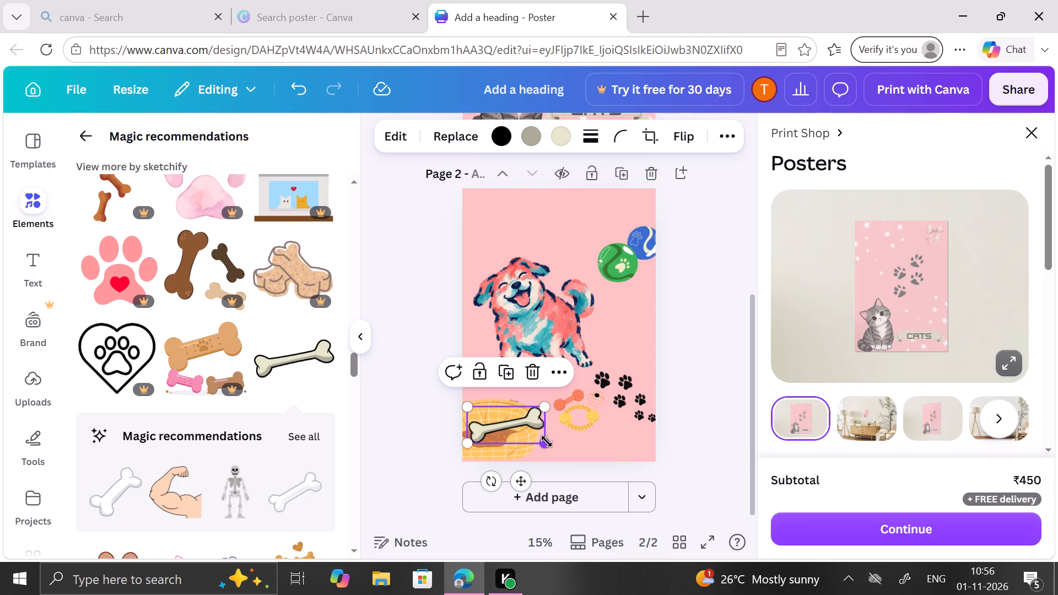
{"action": "left_click_drag", "start_coordinate": [547, 441], "coordinate": [532, 439]}
Browse further magic recommendations and compare the finished CATS page with the dog page.
{"action": "scroll", "coordinate": [282, 459], "scroll_direction": "down", "scroll_amount": 1}
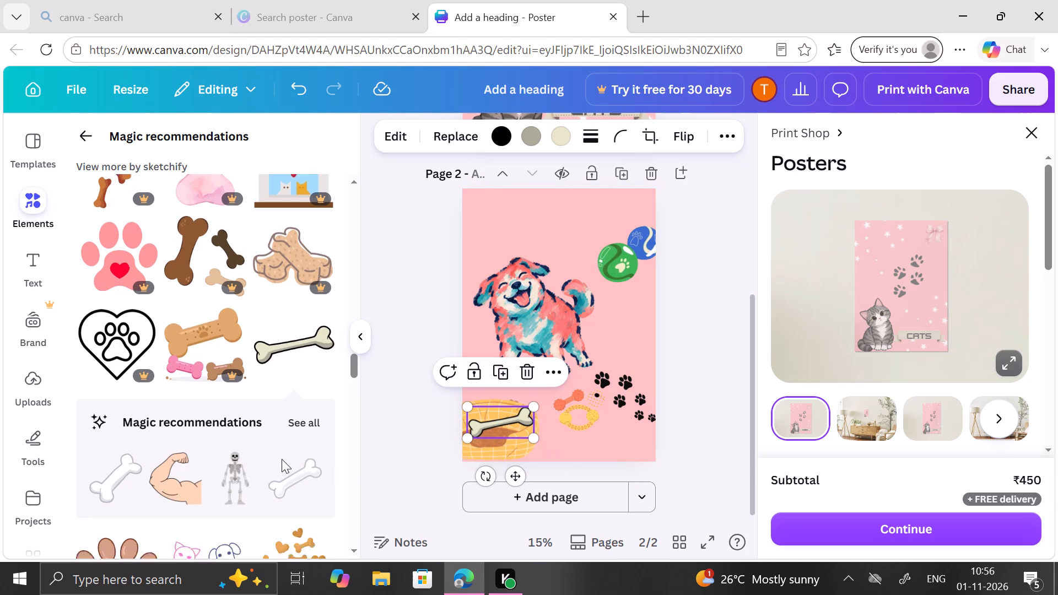
{"action": "scroll", "coordinate": [282, 459], "scroll_direction": "down", "scroll_amount": 3}
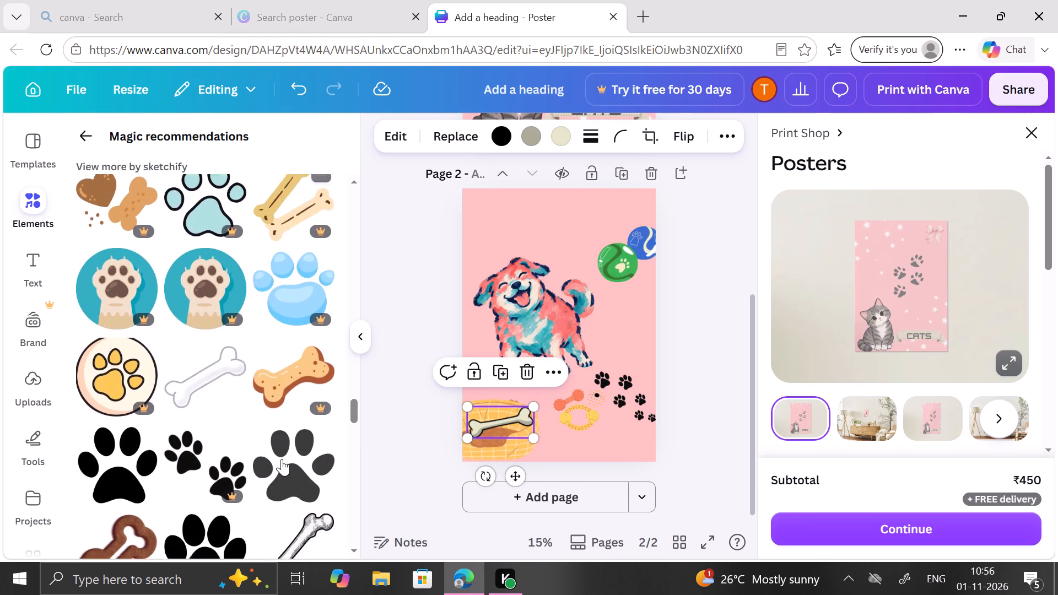
{"action": "left_click", "coordinate": [682, 444]}
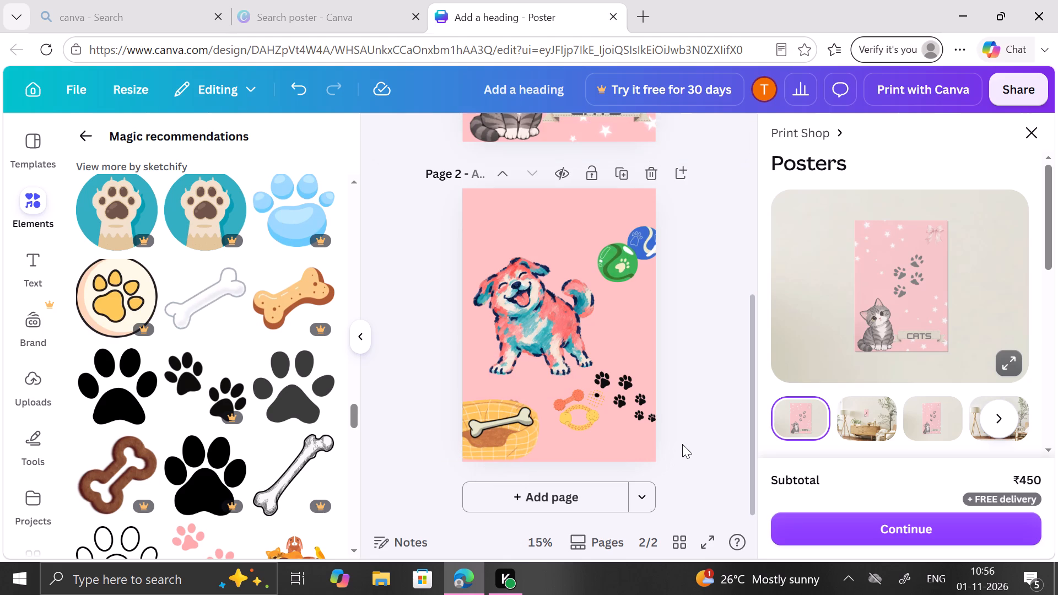
{"action": "scroll", "coordinate": [682, 444], "scroll_direction": "up", "scroll_amount": 2}
{"action": "scroll", "coordinate": [682, 444], "scroll_direction": "down", "scroll_amount": 2}
{"action": "scroll", "coordinate": [687, 443], "scroll_direction": "up", "scroll_amount": 2}
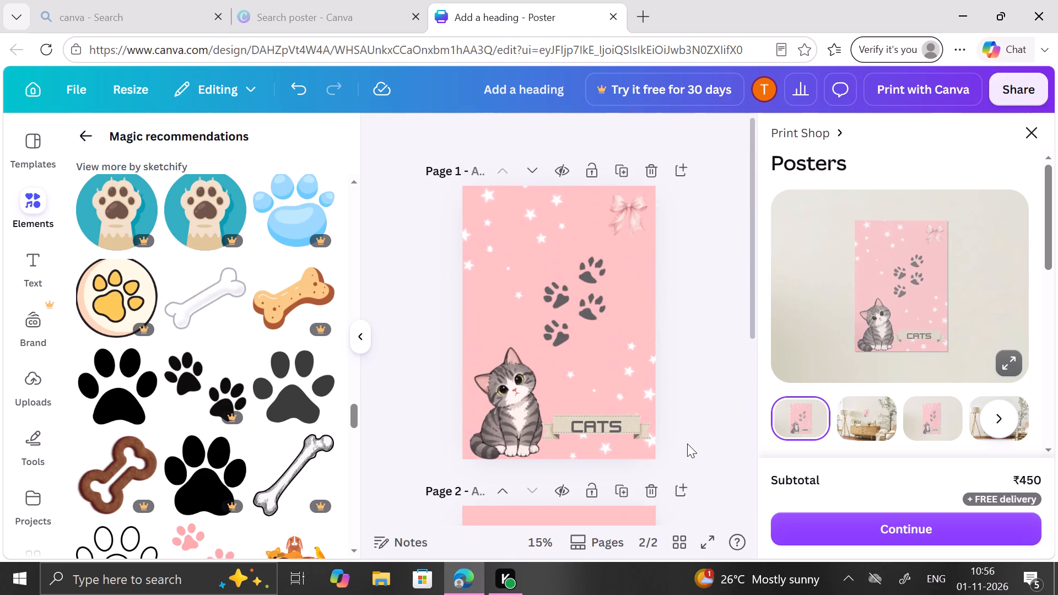
{"action": "scroll", "coordinate": [687, 443], "scroll_direction": "down", "scroll_amount": 4}
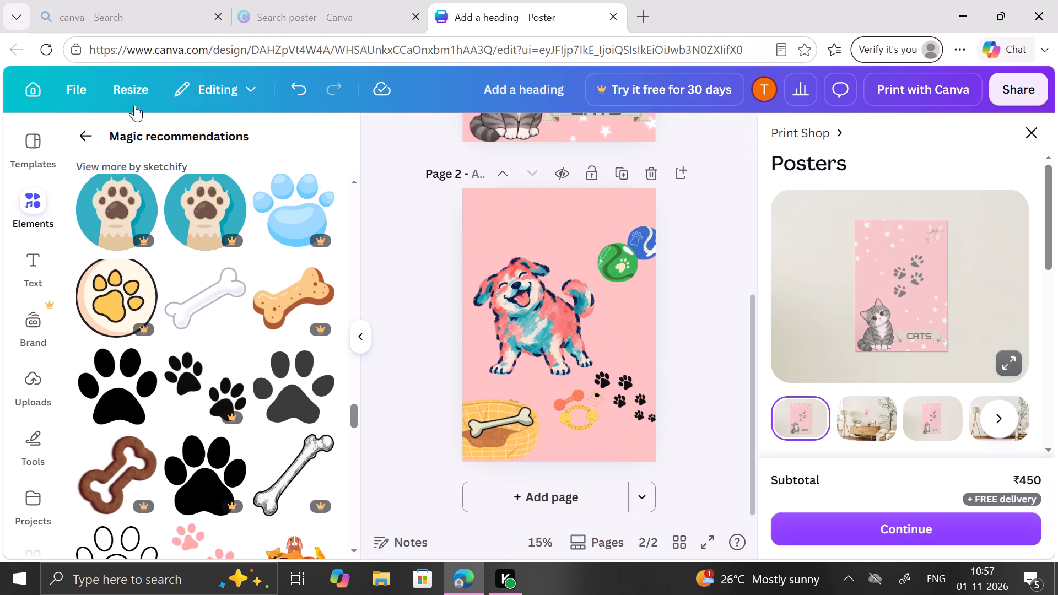
Leave the recommendations, search the elements for sparkle and show all the graphics.
{"action": "left_click", "coordinate": [92, 139]}
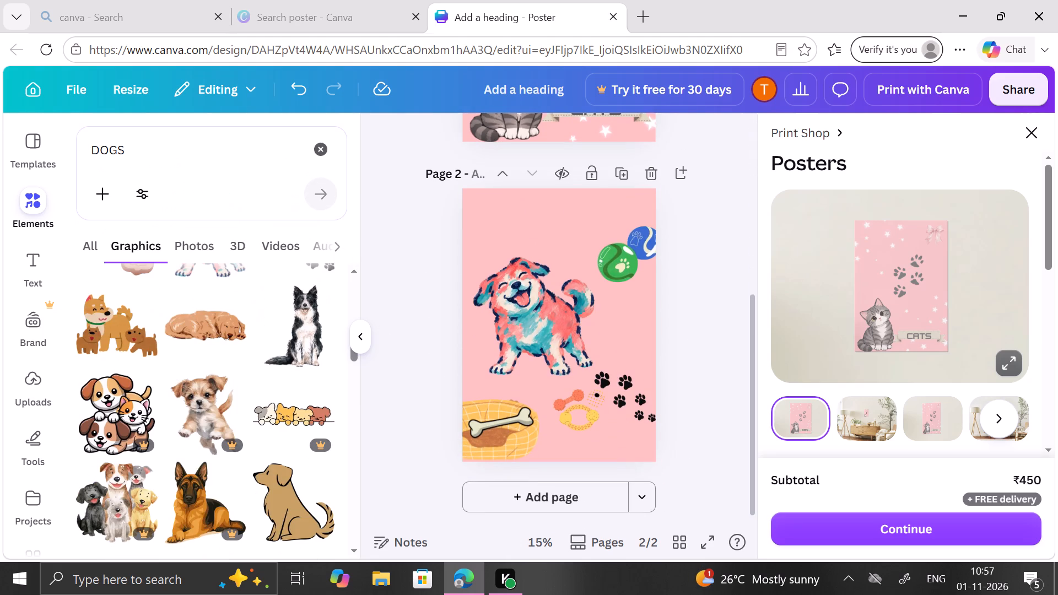
{"action": "left_click", "coordinate": [319, 152]}
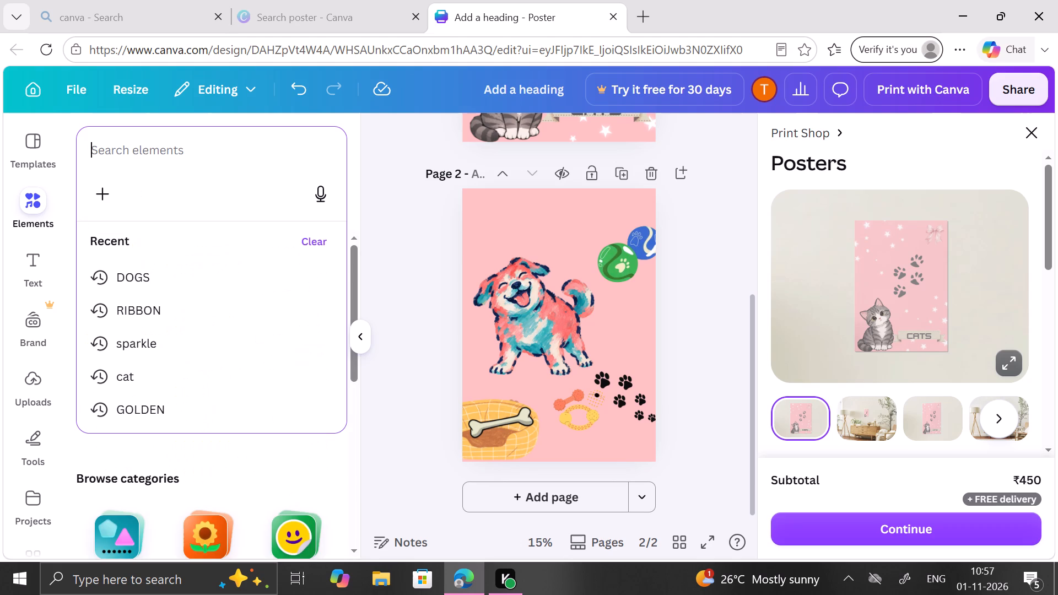
{"action": "left_click", "coordinate": [163, 348]}
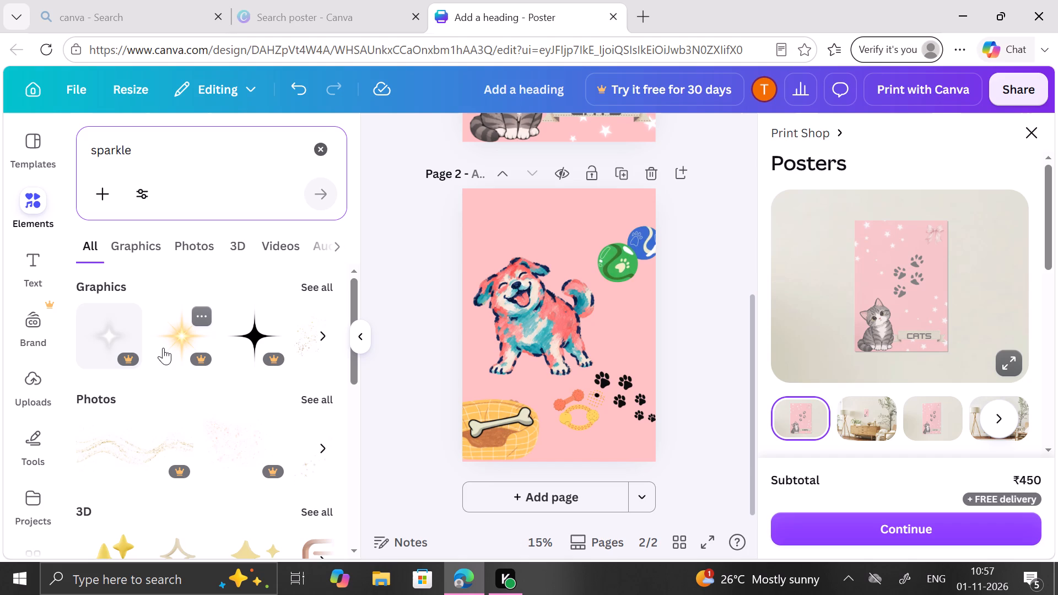
{"action": "left_click", "coordinate": [312, 290]}
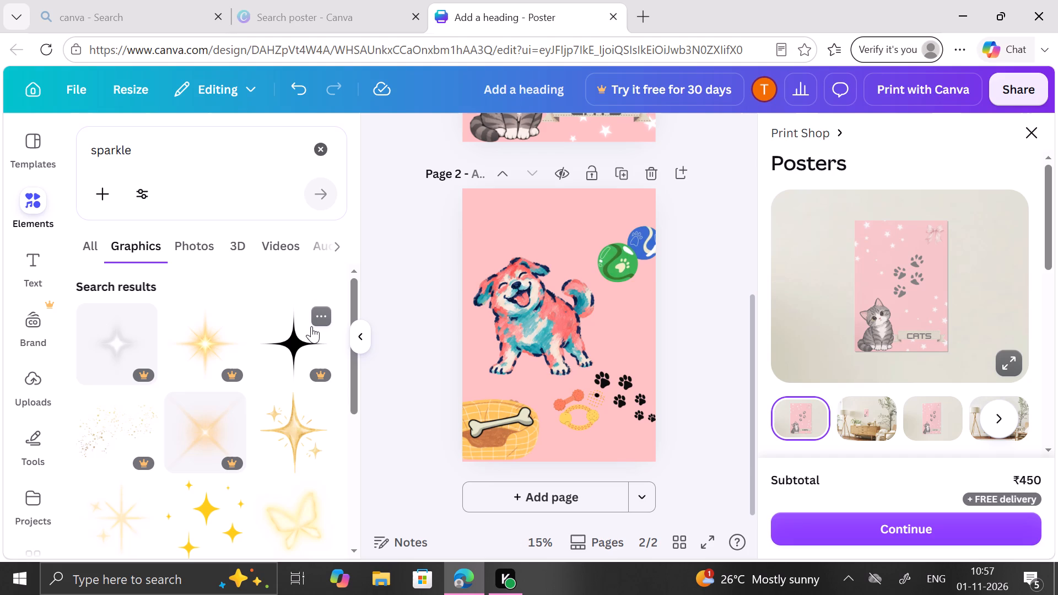
Add the scattered small gold stars graphic to page 2 and enlarge it to the page width over the upper part.
{"action": "scroll", "coordinate": [220, 470], "scroll_direction": "down", "scroll_amount": 1}
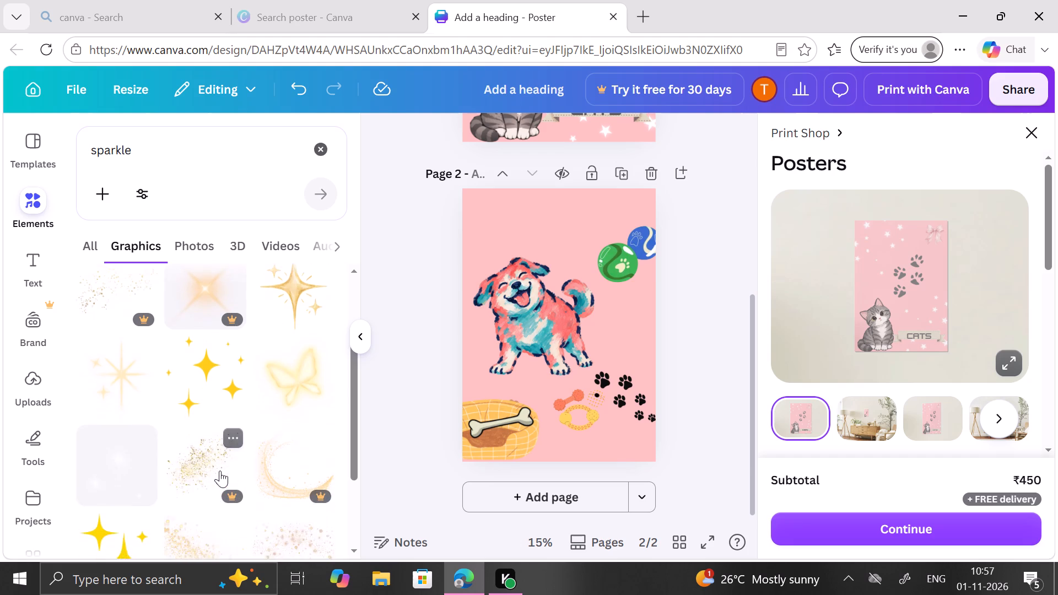
{"action": "scroll", "coordinate": [220, 470], "scroll_direction": "down", "scroll_amount": 1}
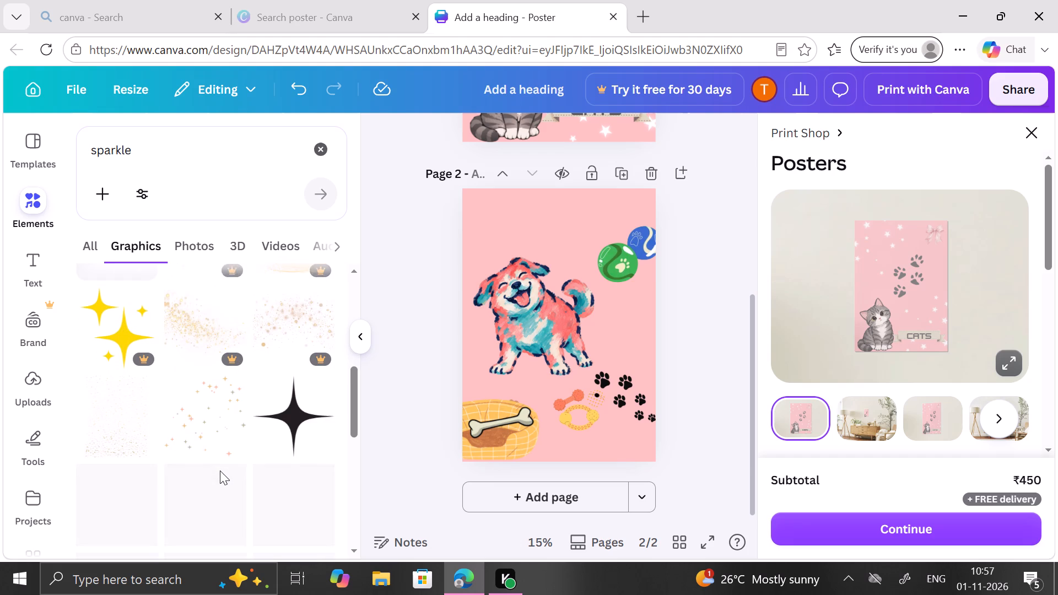
{"action": "left_click", "coordinate": [210, 413]}
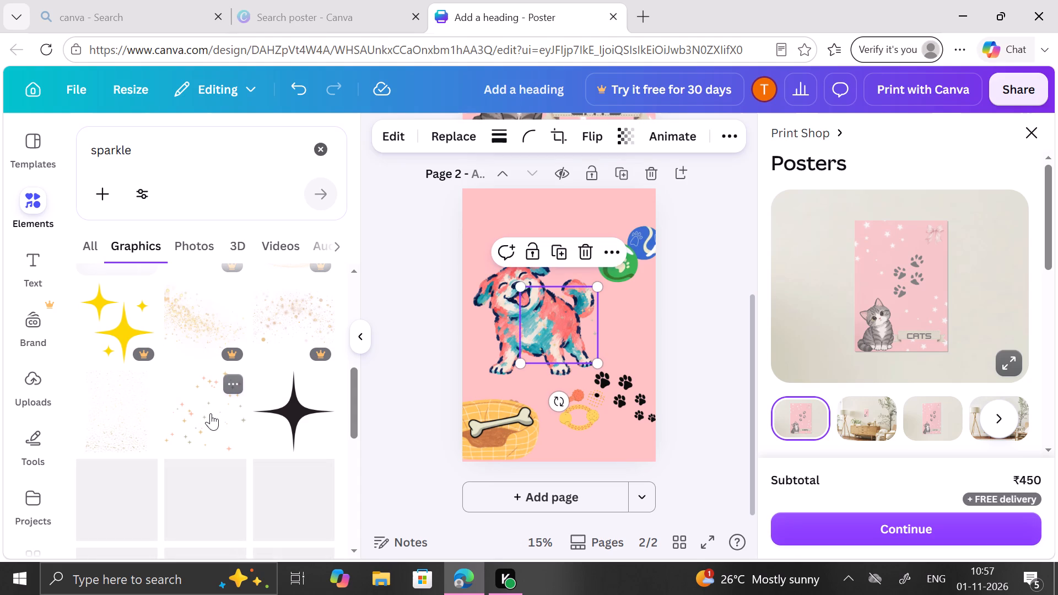
{"action": "left_click_drag", "start_coordinate": [519, 286], "coordinate": [512, 279]}
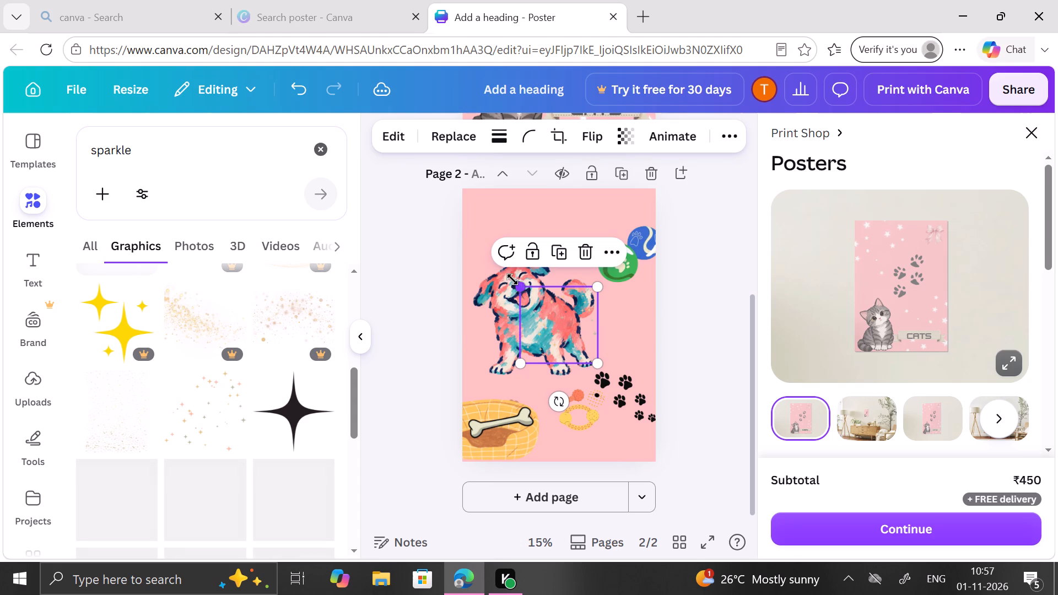
{"action": "left_click_drag", "start_coordinate": [512, 279], "coordinate": [471, 215]}
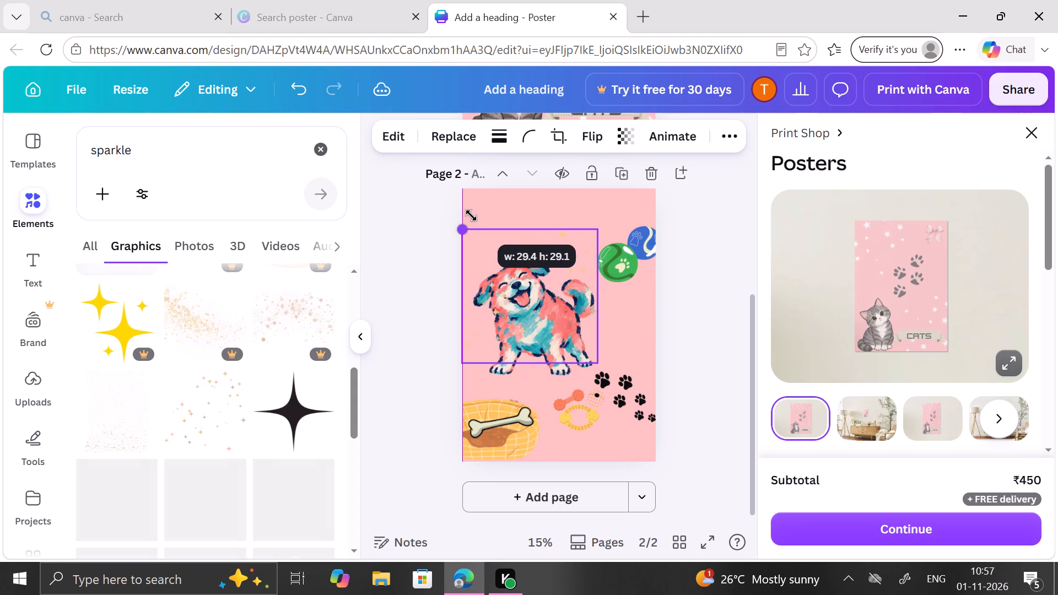
{"action": "left_click_drag", "start_coordinate": [471, 215], "coordinate": [471, 215]}
{"action": "left_click_drag", "start_coordinate": [593, 234], "coordinate": [699, 223]}
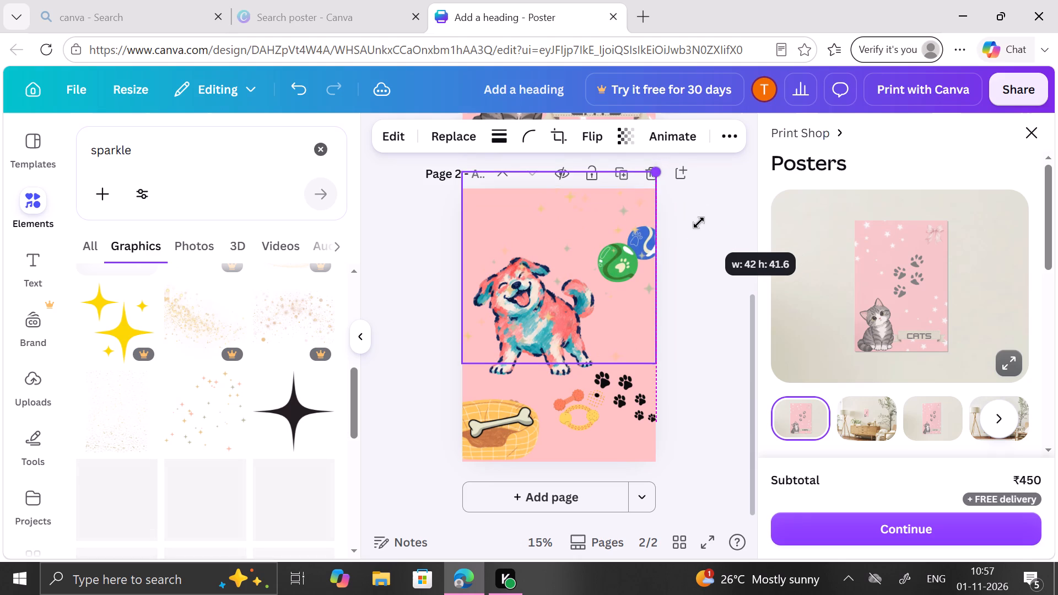
{"action": "left_click_drag", "start_coordinate": [699, 223], "coordinate": [706, 223]}
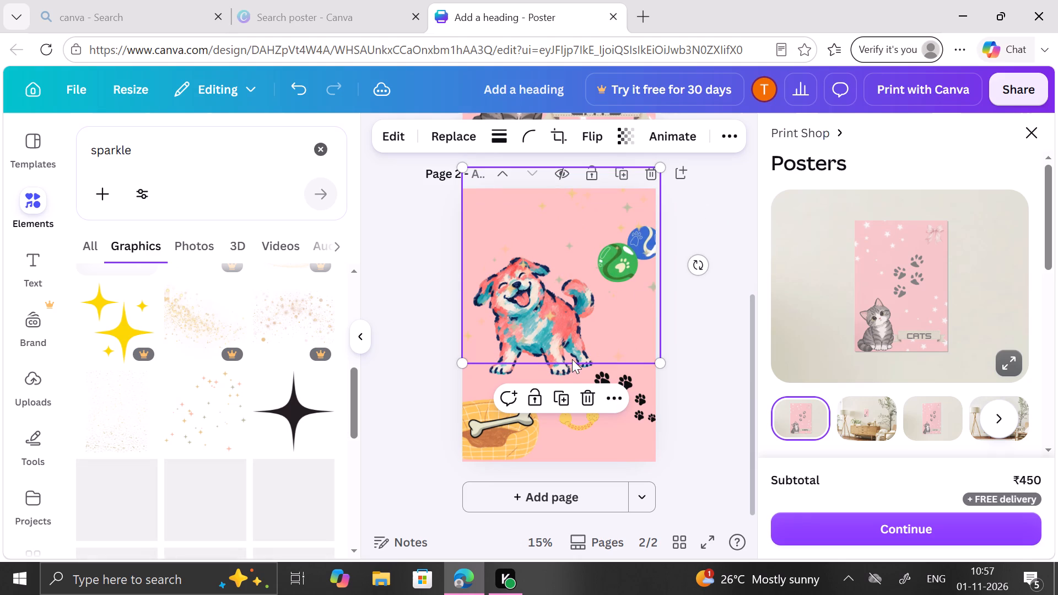
{"action": "left_click", "coordinate": [584, 294]}
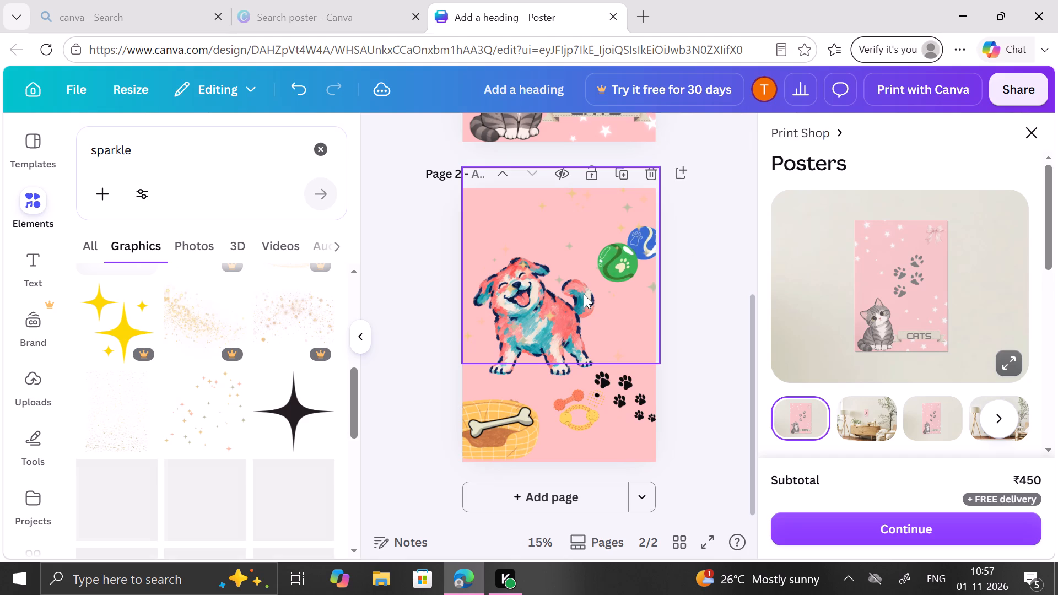
{"action": "double_click", "coordinate": [584, 294]}
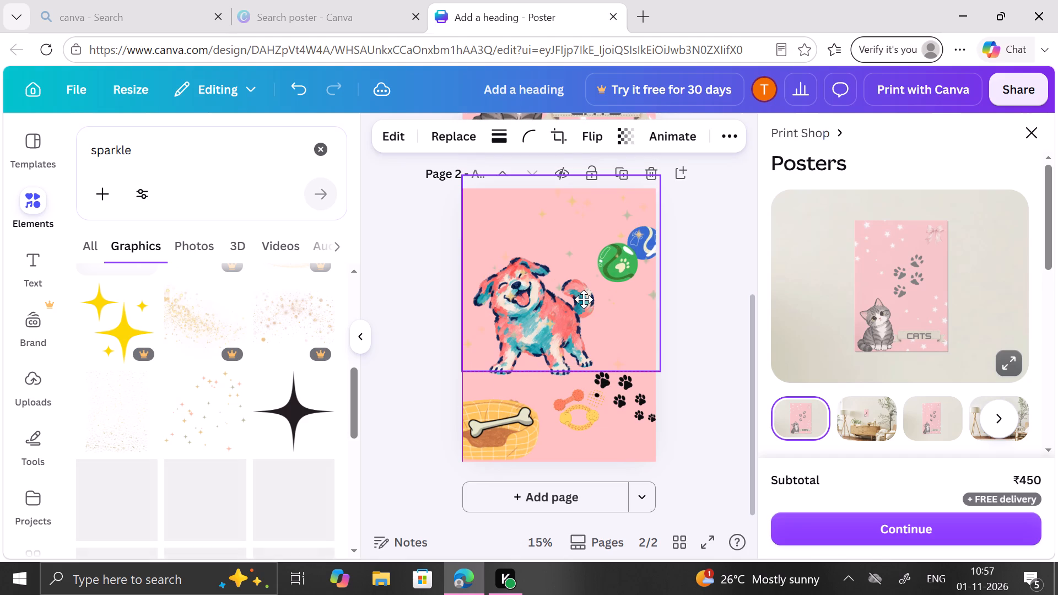
Add the scattered stars graphic again plus the fine glitter-dot graphic, moving the glitter over the lower part of page 2.
{"action": "left_click", "coordinate": [208, 411]}
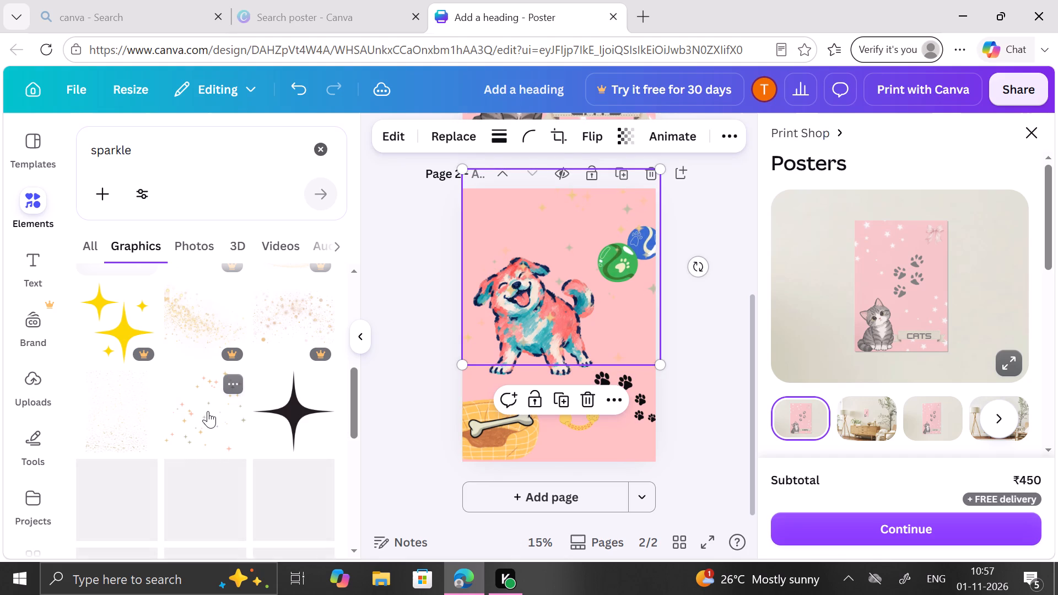
{"action": "left_click", "coordinate": [109, 432]}
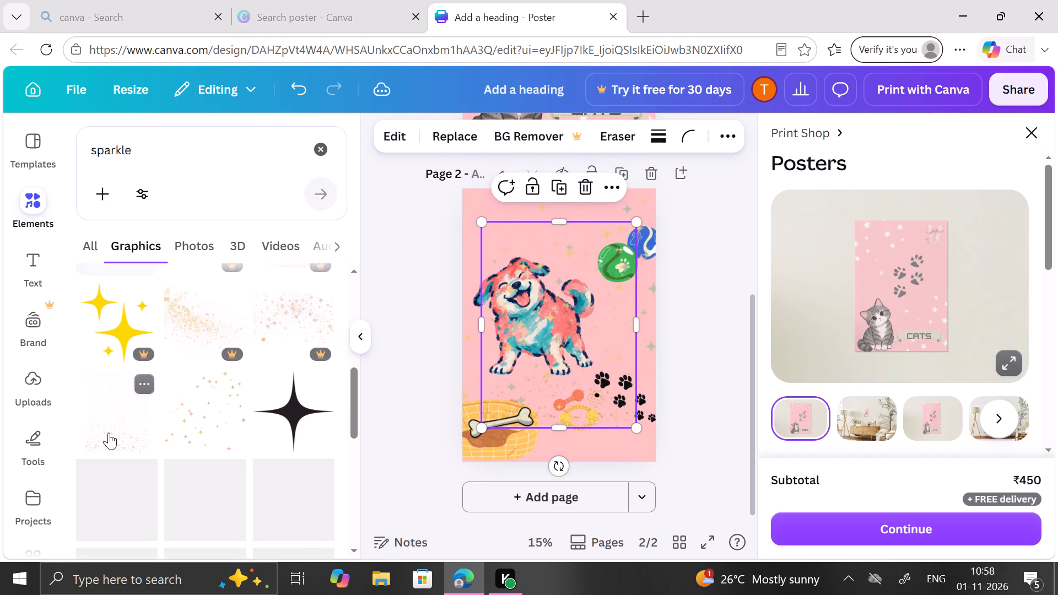
{"action": "left_click_drag", "start_coordinate": [567, 394], "coordinate": [595, 433]}
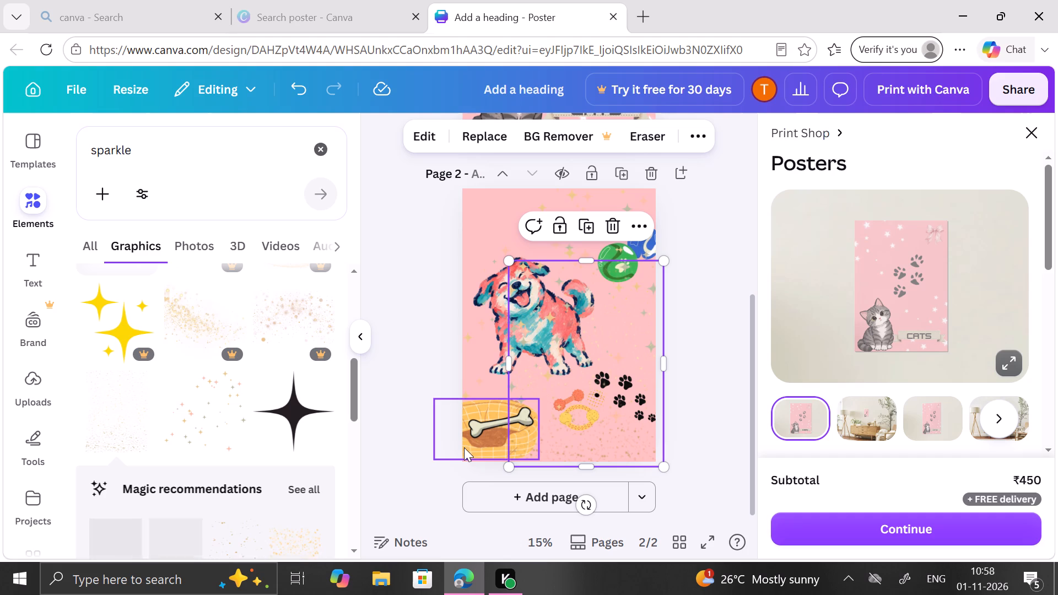
{"action": "scroll", "coordinate": [464, 448], "scroll_direction": "down", "scroll_amount": 1}
{"action": "left_click", "coordinate": [699, 399]}
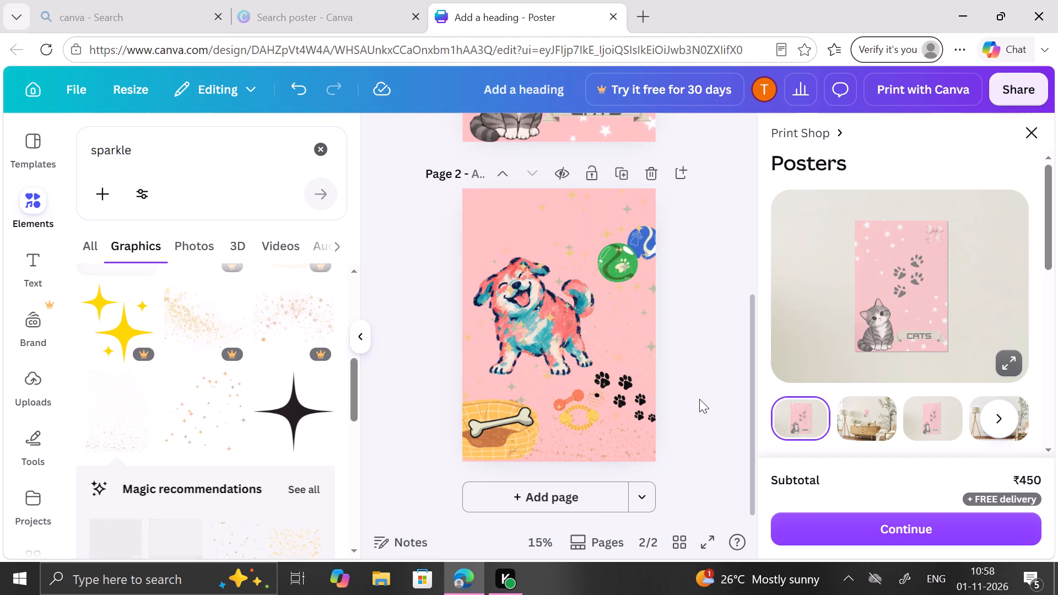
Add a blank third page with the light pink background after the dog page.
{"action": "scroll", "coordinate": [699, 399], "scroll_direction": "up", "scroll_amount": 2}
{"action": "scroll", "coordinate": [699, 399], "scroll_direction": "down", "scroll_amount": 3}
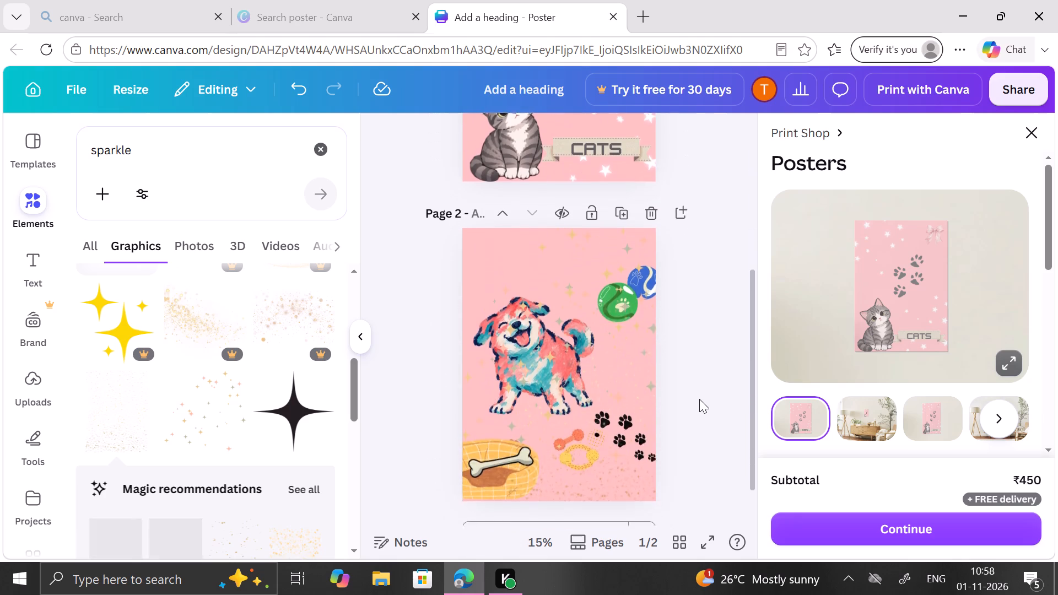
{"action": "scroll", "coordinate": [699, 399], "scroll_direction": "down", "scroll_amount": 1}
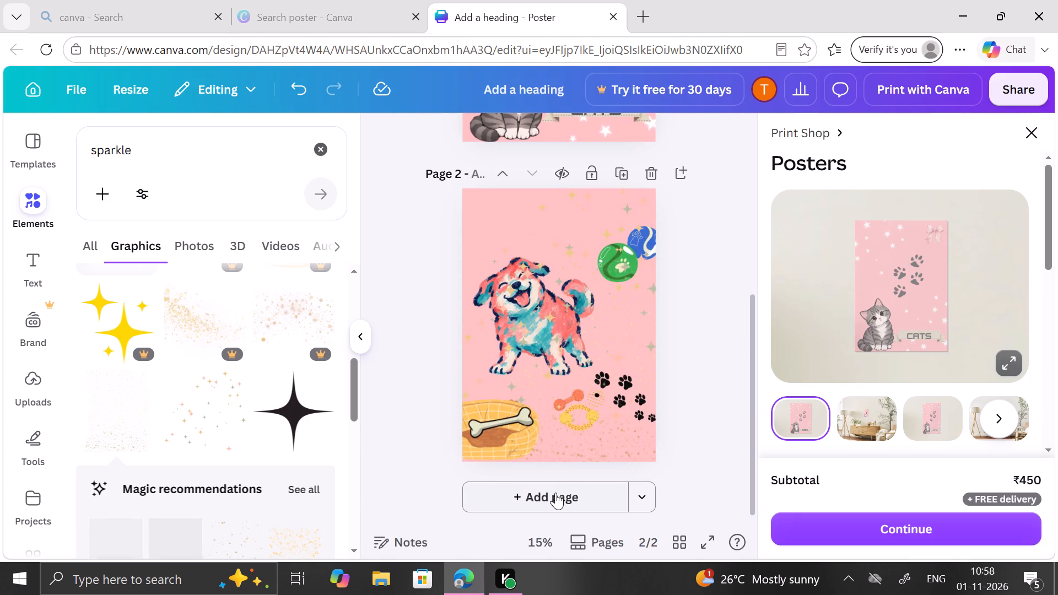
{"action": "left_click", "coordinate": [555, 493]}
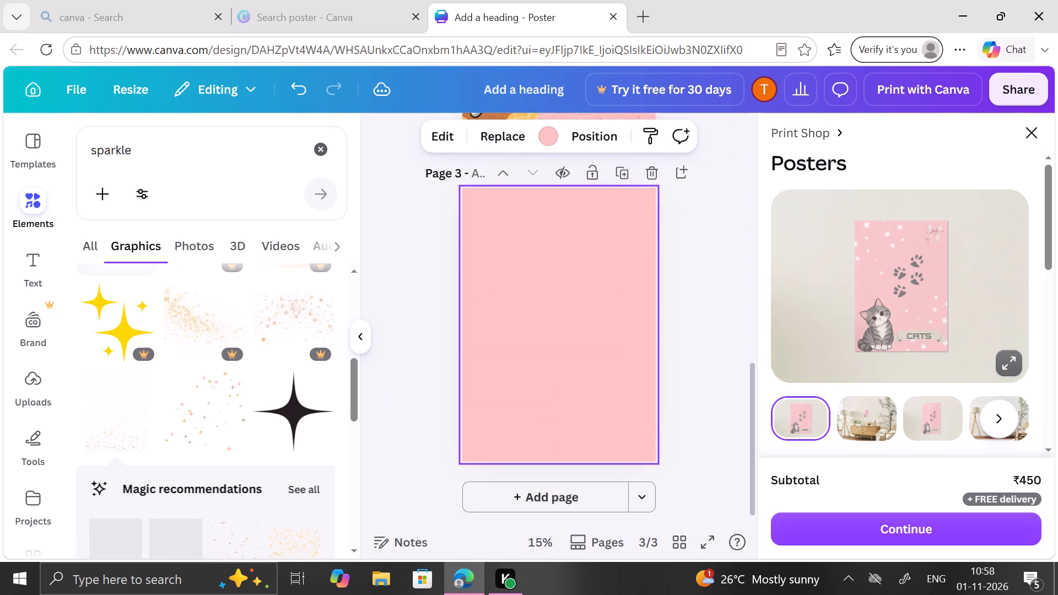
Search the elements for RABBIT and show all the graphics.
{"action": "left_click", "coordinate": [330, 150]}
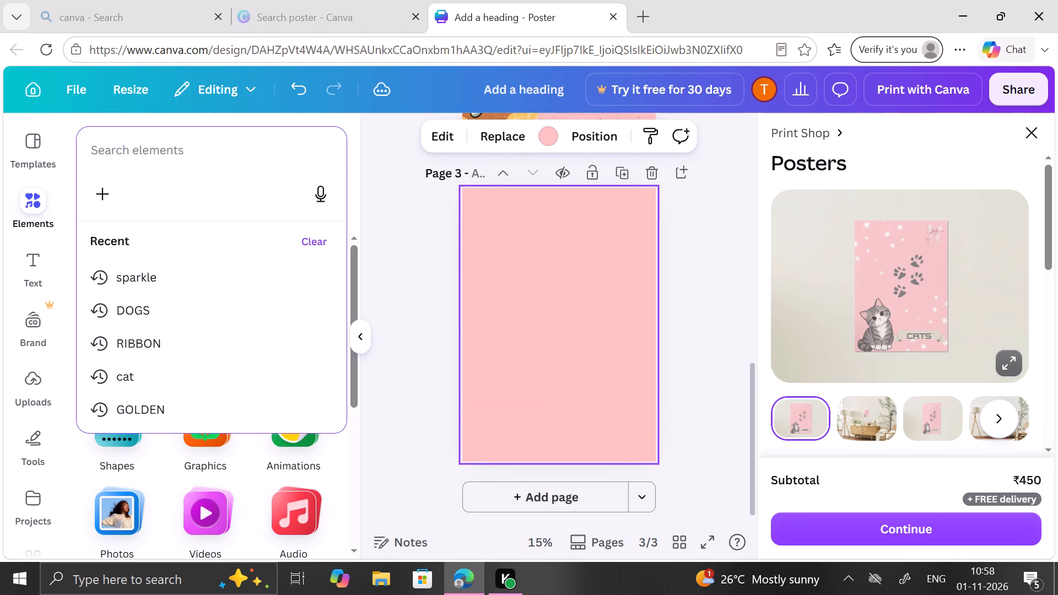
{"action": "type", "text": "RA"}
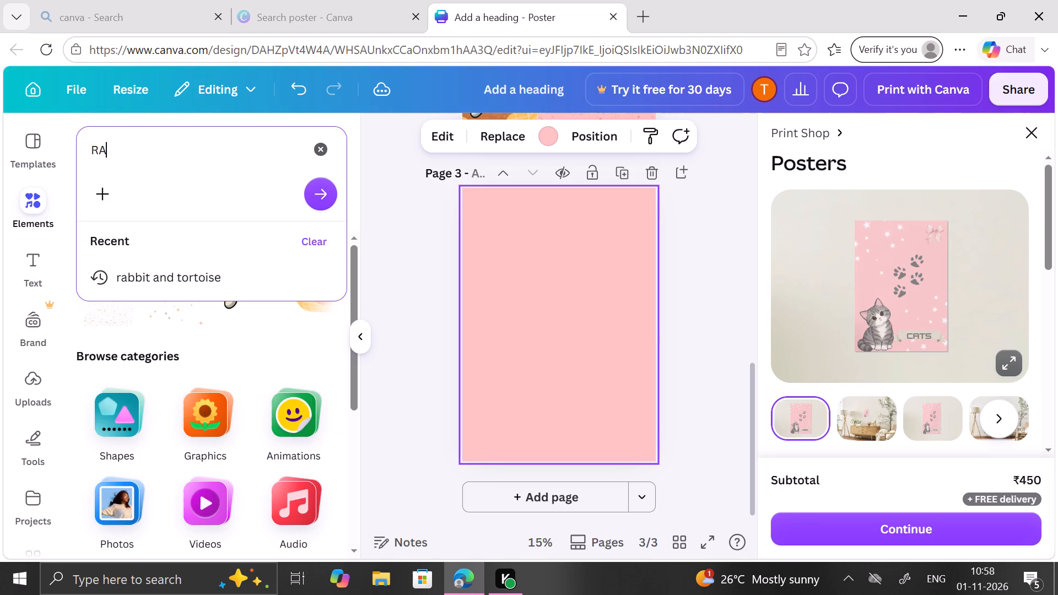
{"action": "type", "text": "BBIT"}
{"action": "key", "text": "Return"}
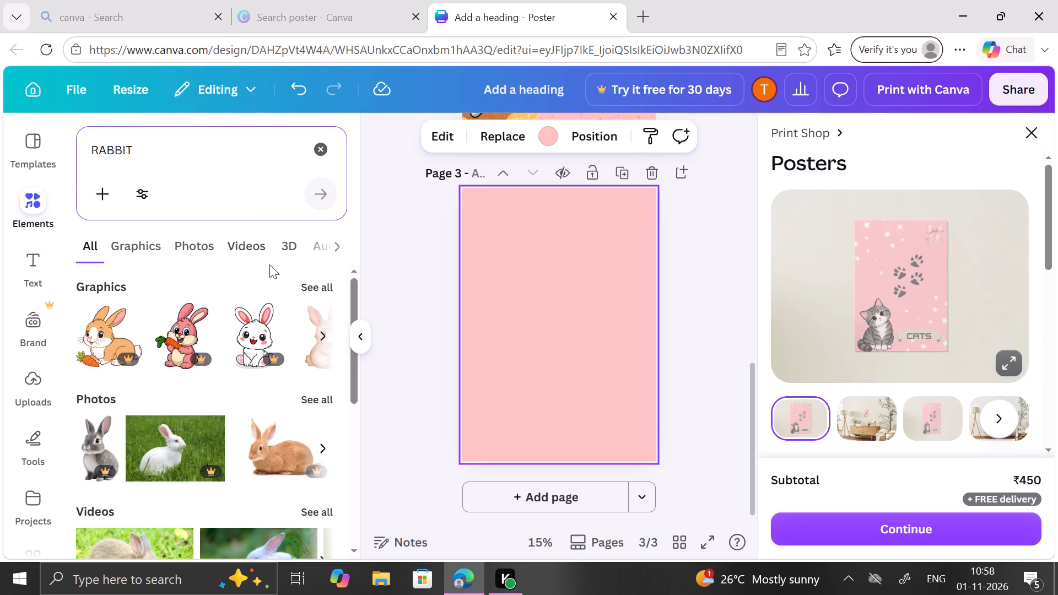
{"action": "left_click", "coordinate": [310, 287]}
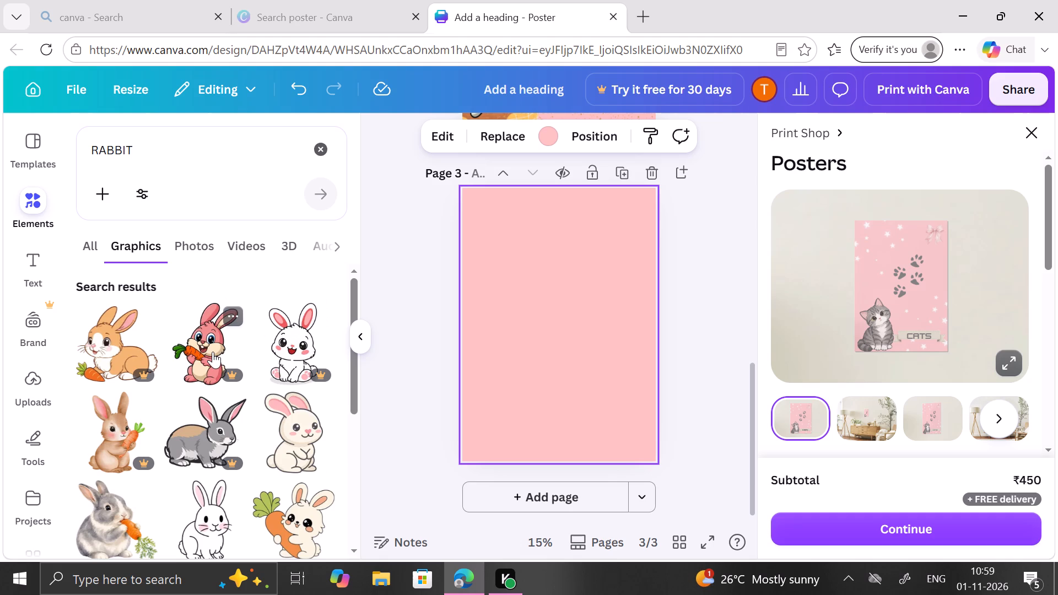
Add the cream lop-eared rabbit graphic to page 3, shrink it to over half the page width and place it in the bottom-left corner.
{"action": "scroll", "coordinate": [210, 420], "scroll_direction": "down", "scroll_amount": 1}
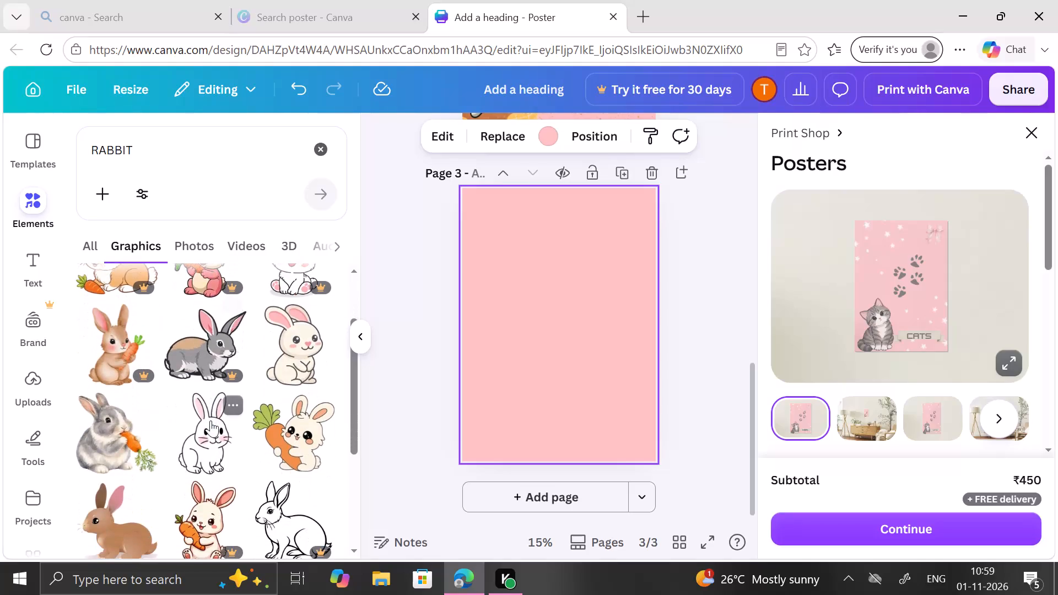
{"action": "scroll", "coordinate": [210, 420], "scroll_direction": "down", "scroll_amount": 2}
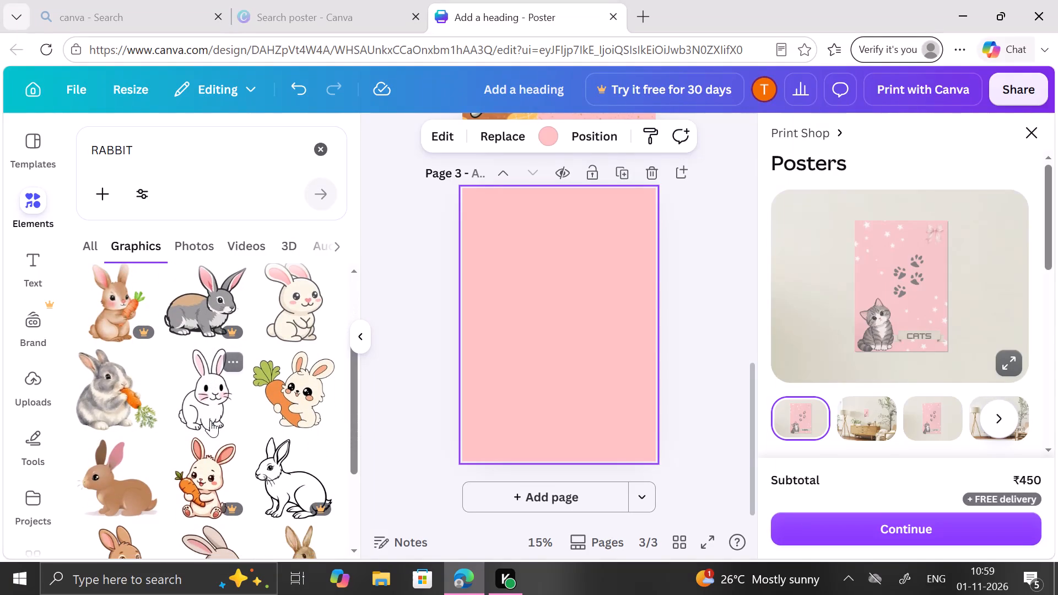
{"action": "scroll", "coordinate": [210, 420], "scroll_direction": "down", "scroll_amount": 3}
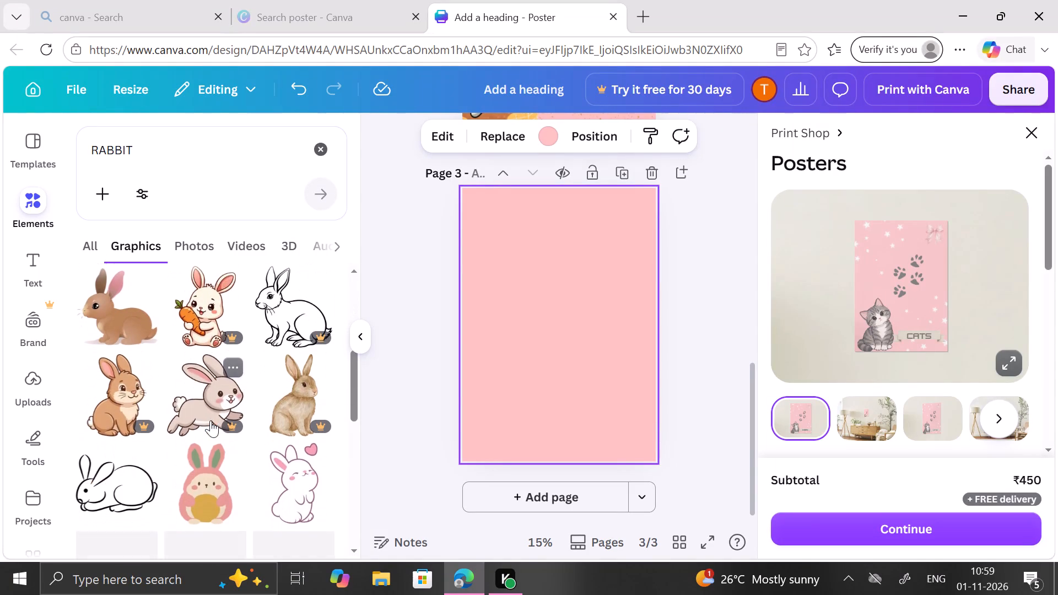
{"action": "scroll", "coordinate": [210, 420], "scroll_direction": "down", "scroll_amount": 1}
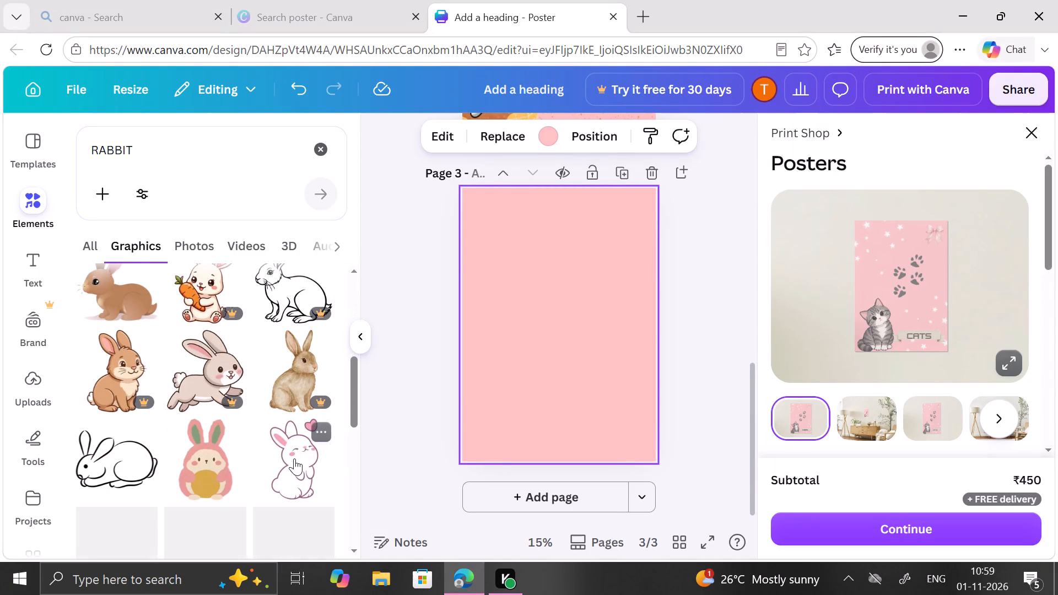
{"action": "scroll", "coordinate": [251, 409], "scroll_direction": "down", "scroll_amount": 1}
{"action": "scroll", "coordinate": [251, 409], "scroll_direction": "up", "scroll_amount": 1}
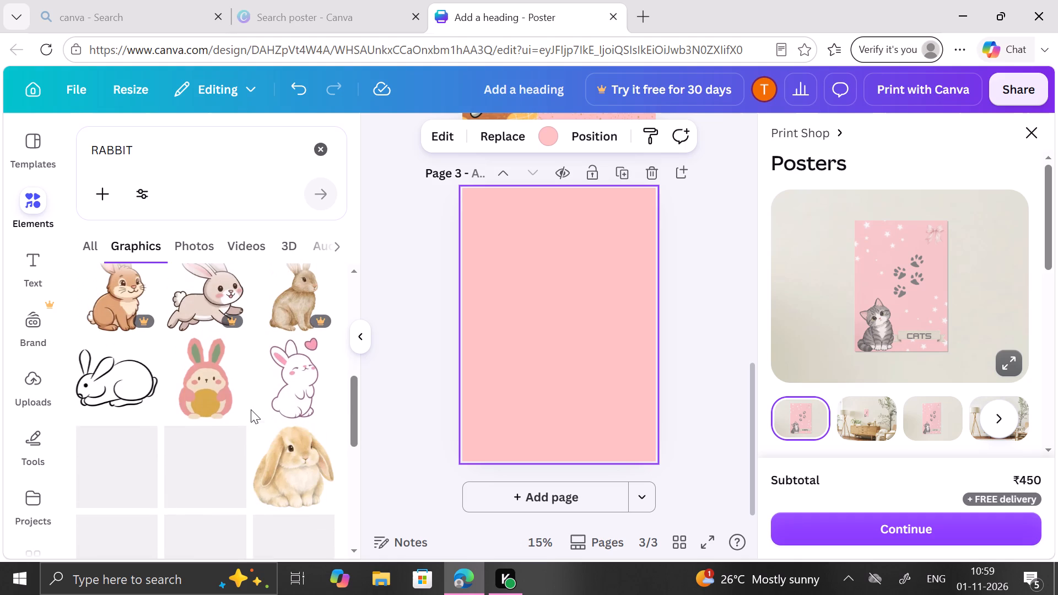
{"action": "left_click", "coordinate": [298, 441]}
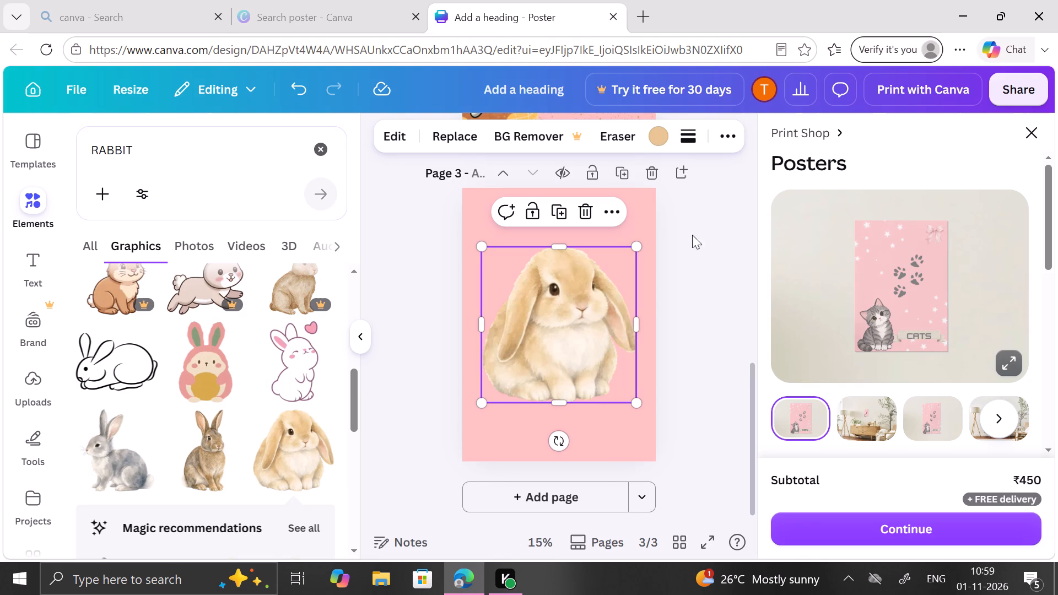
{"action": "left_click_drag", "start_coordinate": [631, 245], "coordinate": [595, 282]}
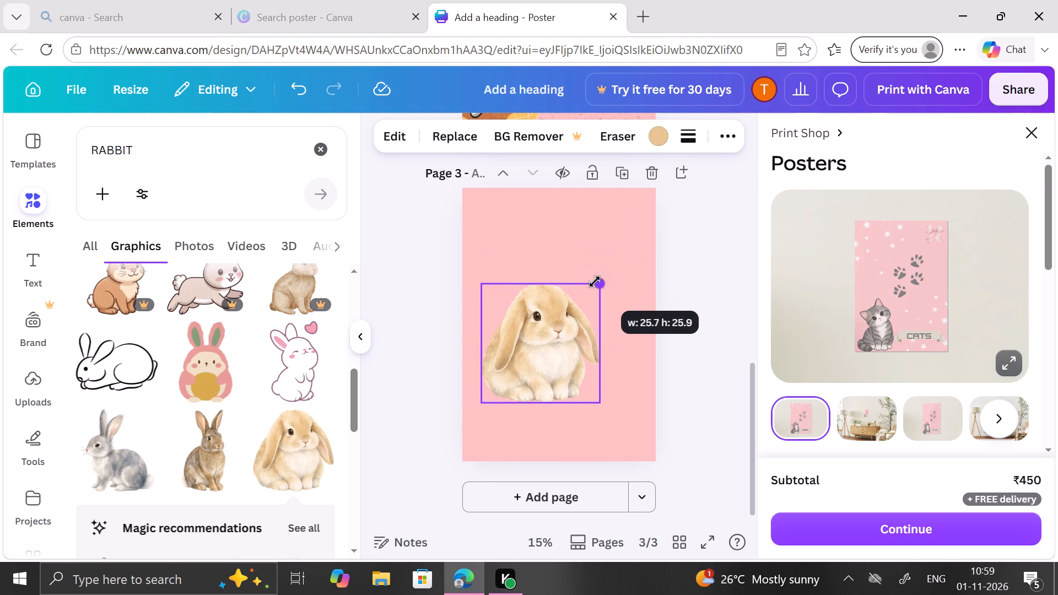
{"action": "left_click_drag", "start_coordinate": [595, 282], "coordinate": [582, 297]}
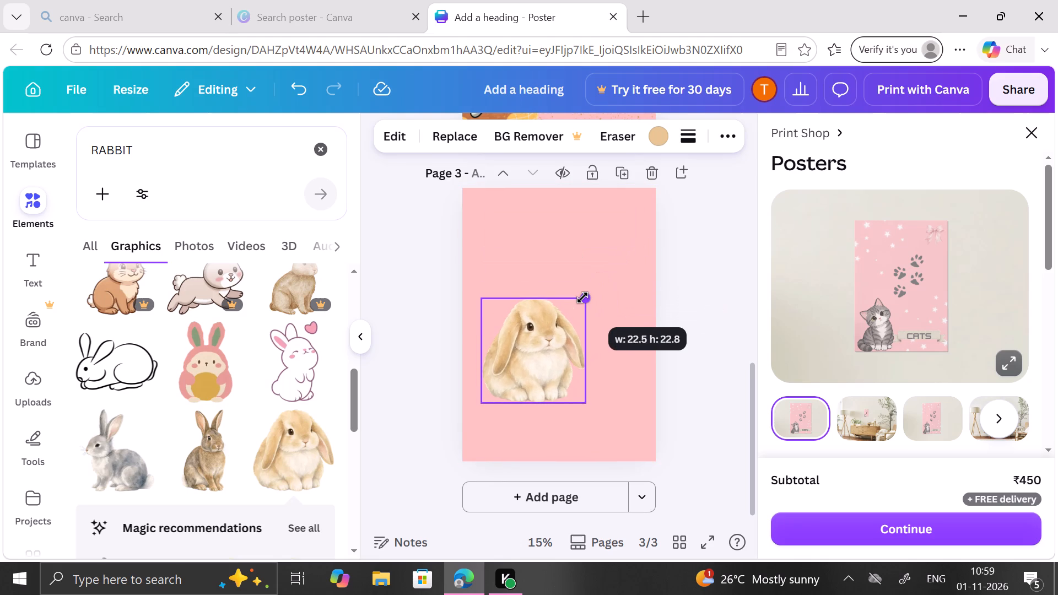
{"action": "left_click_drag", "start_coordinate": [582, 297], "coordinate": [597, 295]}
{"action": "left_click_drag", "start_coordinate": [542, 342], "coordinate": [528, 404]}
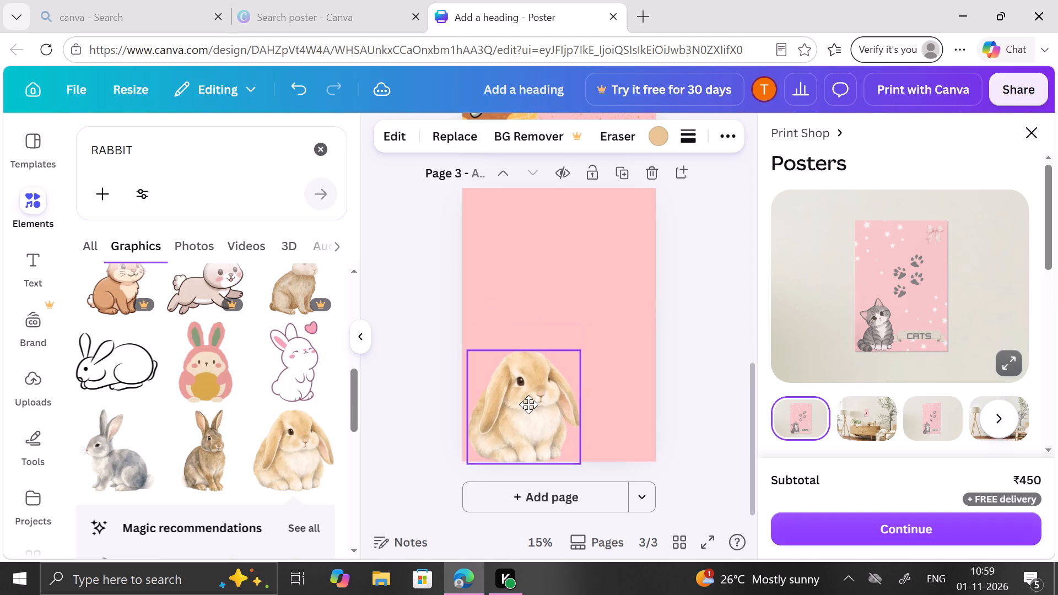
{"action": "left_click_drag", "start_coordinate": [528, 404], "coordinate": [530, 399]}
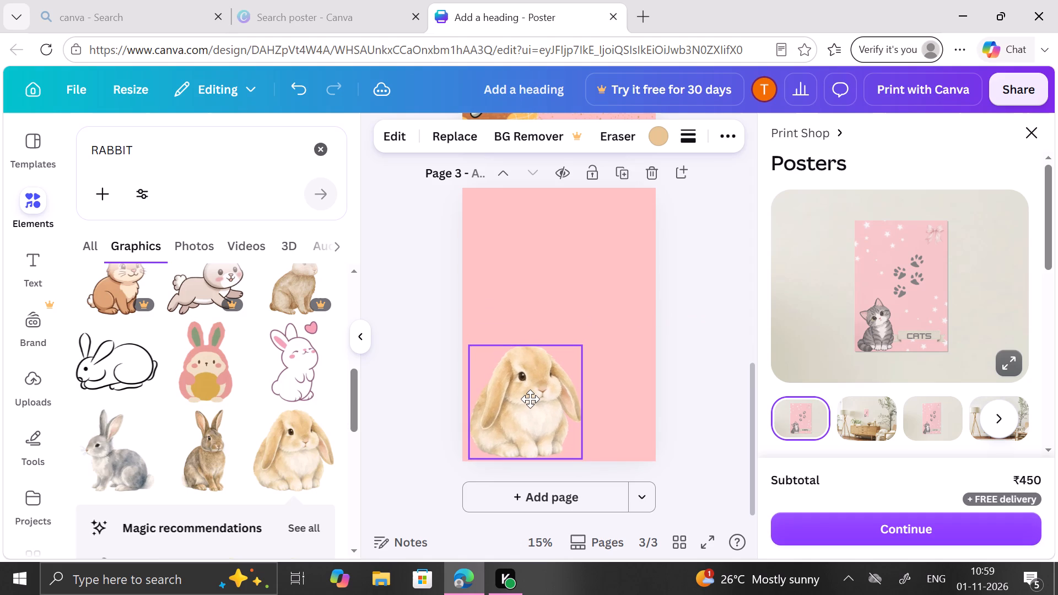
{"action": "left_click_drag", "start_coordinate": [530, 399], "coordinate": [530, 402]}
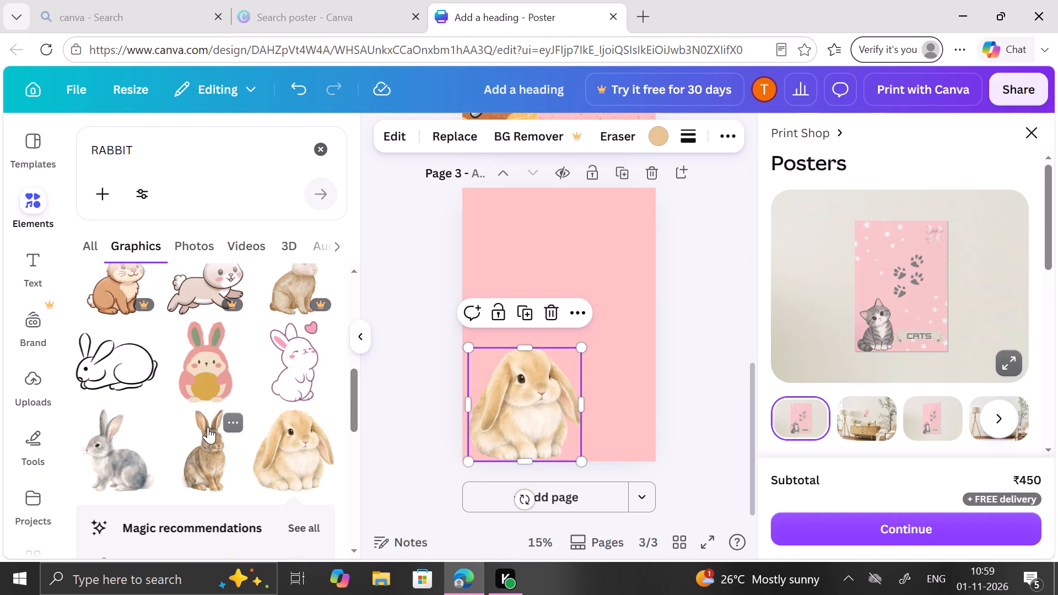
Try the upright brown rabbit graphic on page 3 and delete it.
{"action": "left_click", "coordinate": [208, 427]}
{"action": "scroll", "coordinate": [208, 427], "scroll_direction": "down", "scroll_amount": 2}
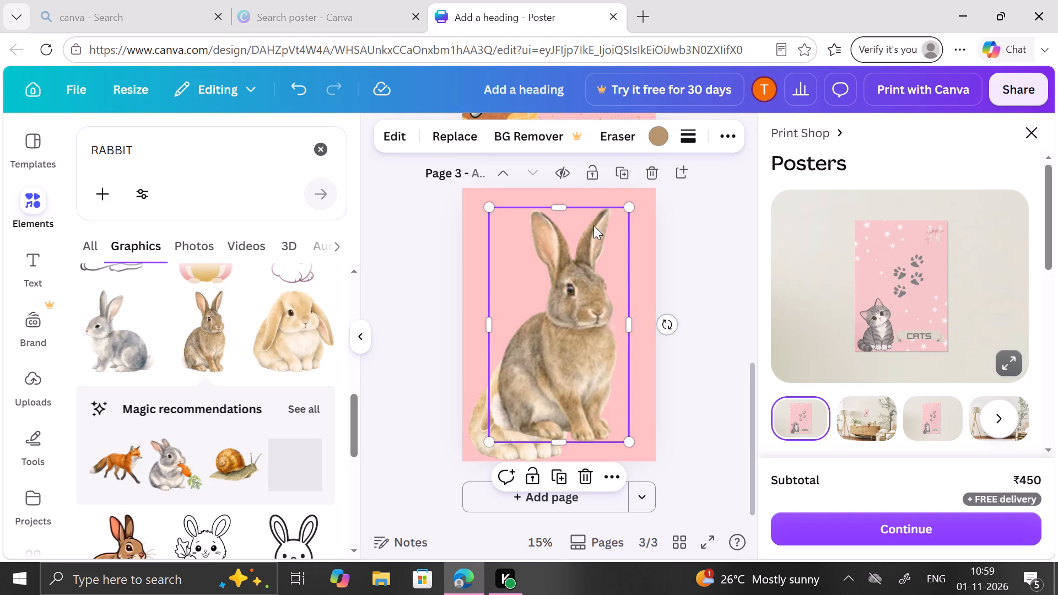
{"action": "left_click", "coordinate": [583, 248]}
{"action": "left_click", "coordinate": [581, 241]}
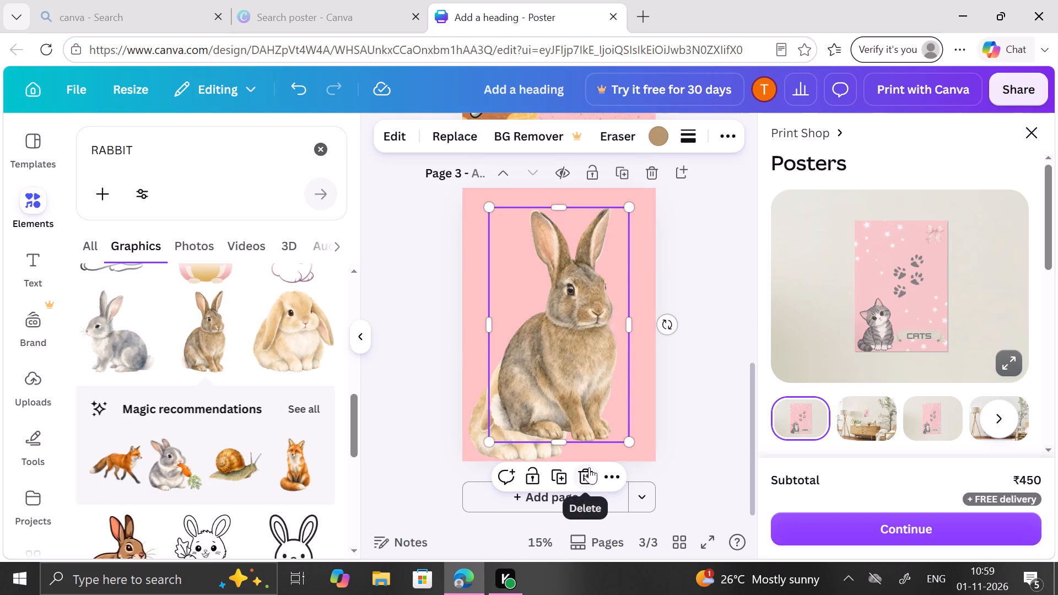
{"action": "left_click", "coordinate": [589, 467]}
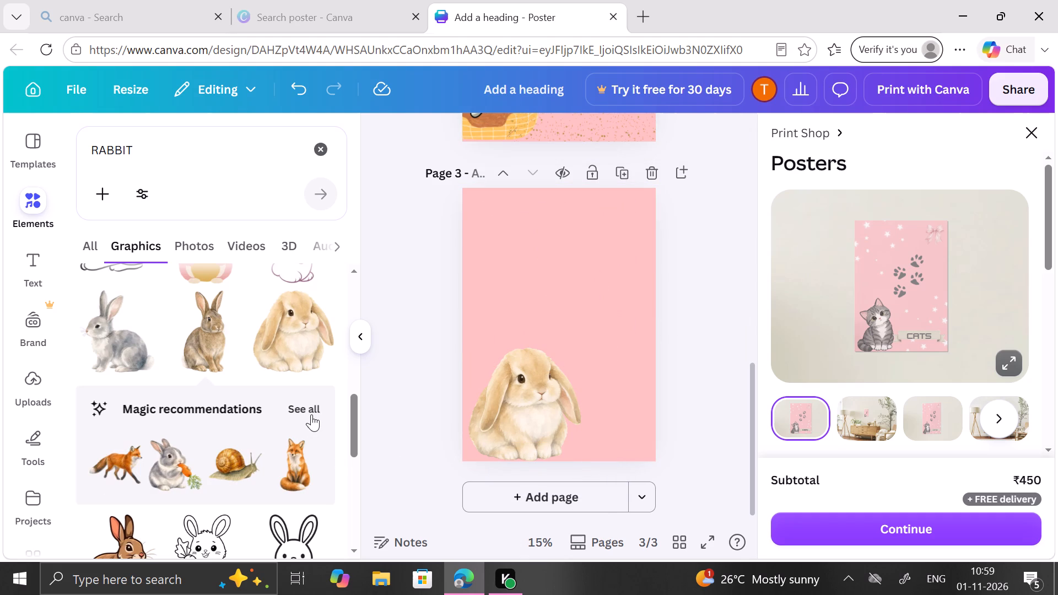
Add a fourth page with the light pink background and place the sitting fox graphic on it.
{"action": "left_click", "coordinate": [569, 497]}
{"action": "left_click", "coordinate": [304, 472]}
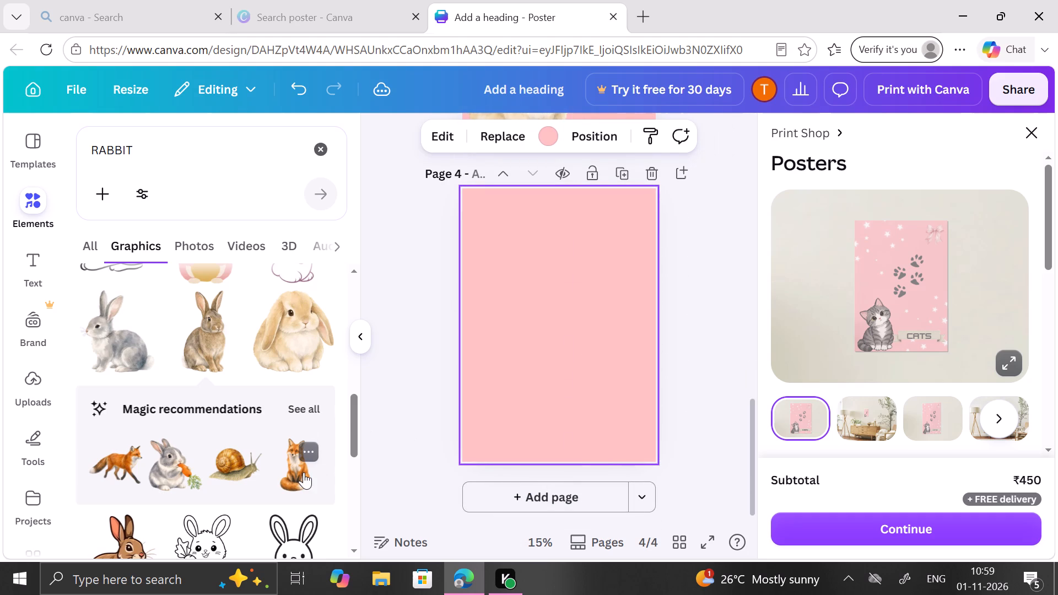
Return to page 3 and search the elements for "grass and flowers", showing only the graphics.
{"action": "scroll", "coordinate": [608, 301], "scroll_direction": "up", "scroll_amount": 2}
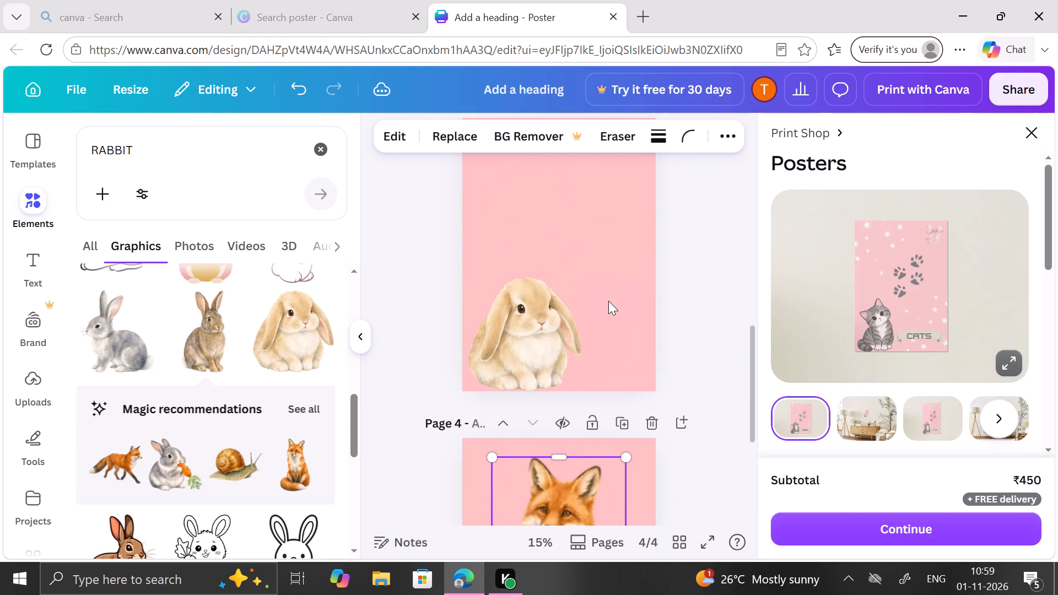
{"action": "scroll", "coordinate": [608, 301], "scroll_direction": "up", "scroll_amount": 1}
{"action": "left_click", "coordinate": [608, 301]}
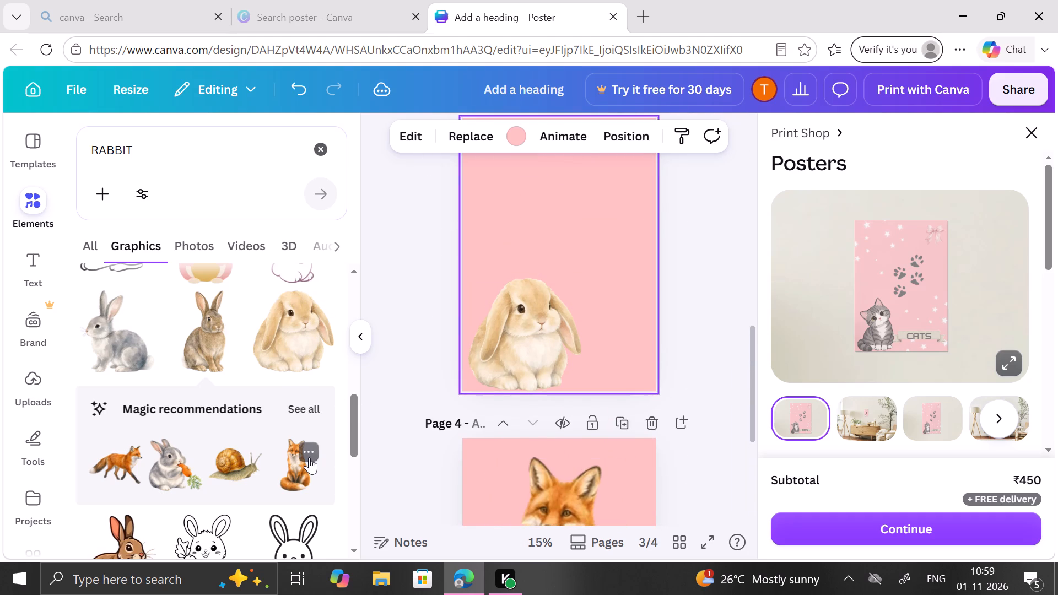
{"action": "scroll", "coordinate": [309, 457], "scroll_direction": "down", "scroll_amount": 2}
{"action": "scroll", "coordinate": [309, 457], "scroll_direction": "up", "scroll_amount": 1}
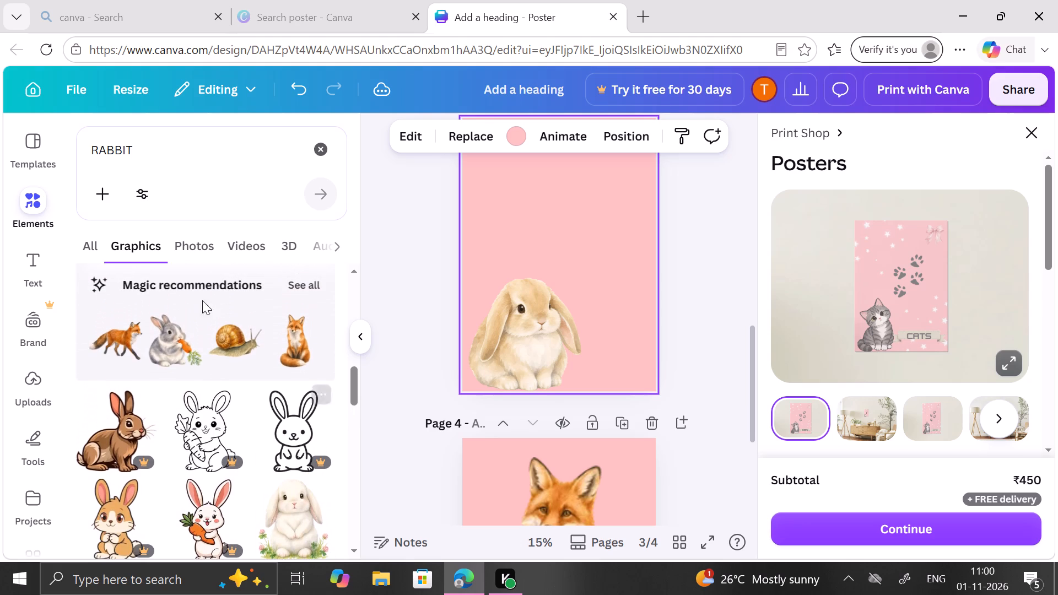
{"action": "left_click", "coordinate": [321, 158]}
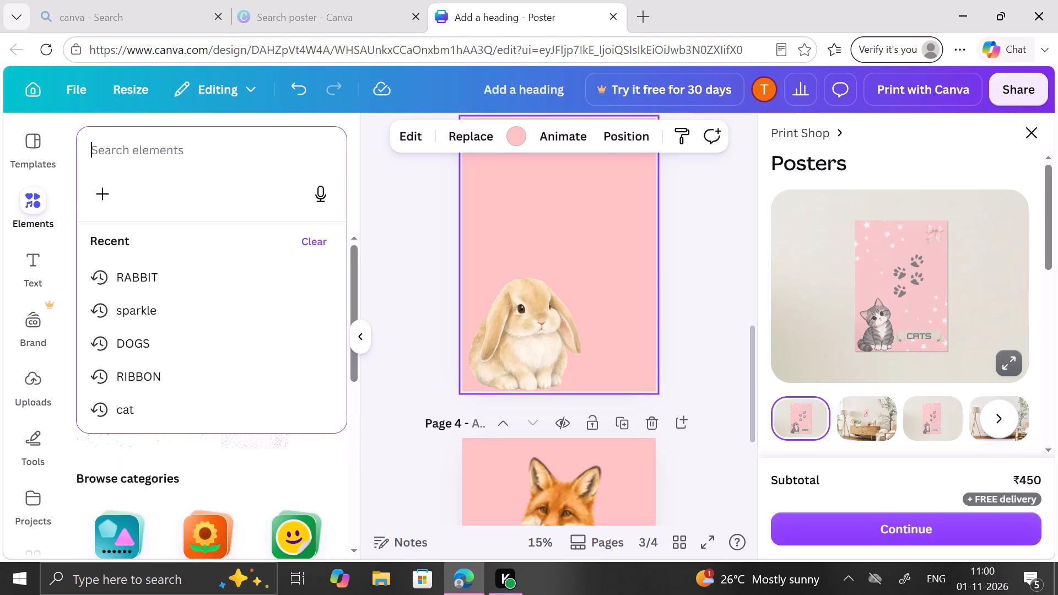
{"action": "type", "text": "GRASS"}
{"action": "key", "text": "space"}
{"action": "type", "text": "AB"}
{"action": "key", "text": "BackSpace"}
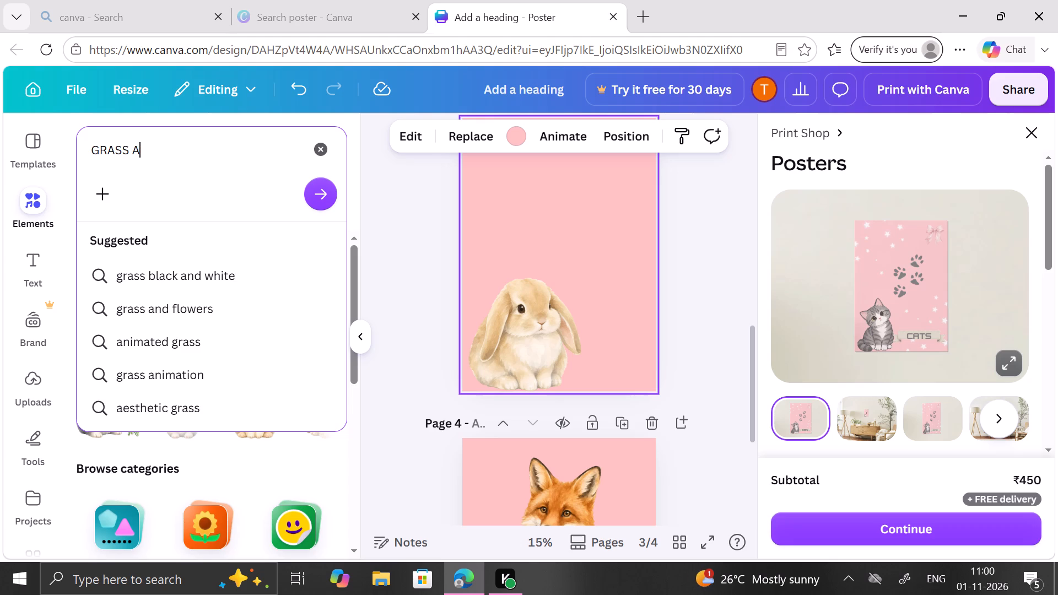
{"action": "left_click", "coordinate": [183, 303]}
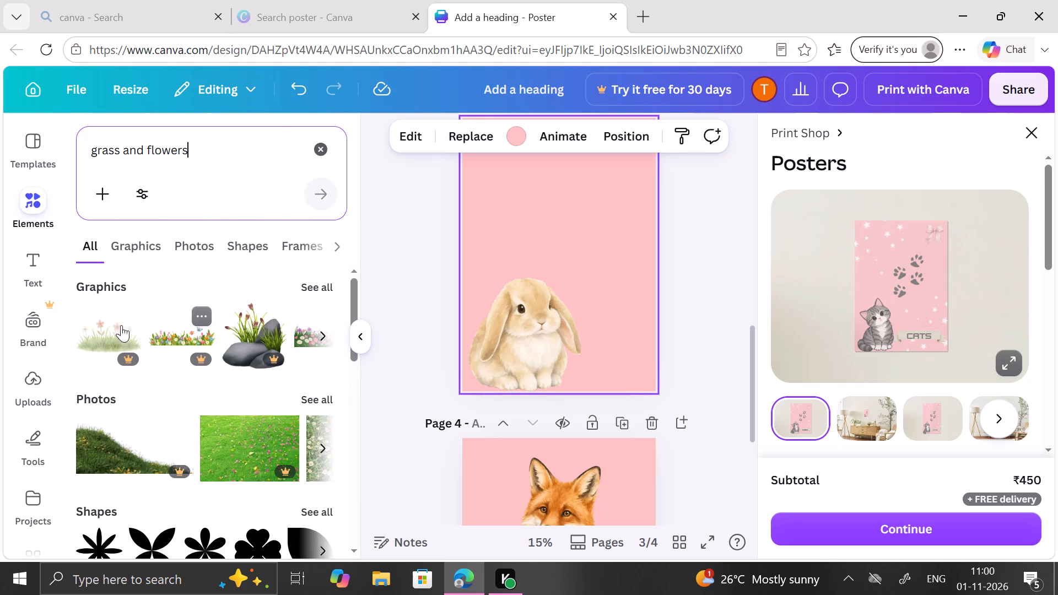
{"action": "left_click", "coordinate": [153, 245]}
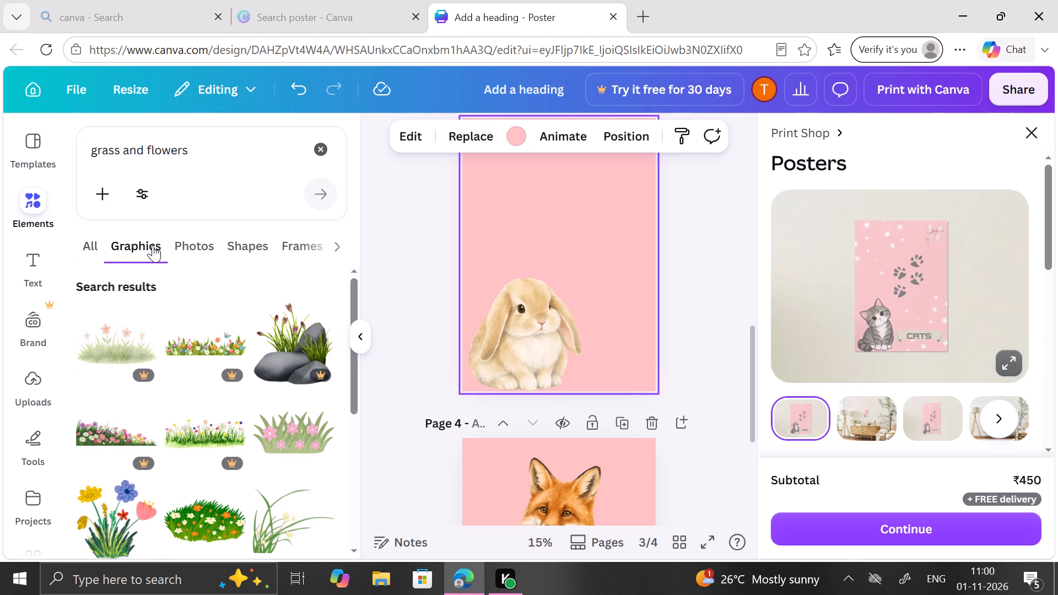
Add the green grass graphic with red flowers to page 3 and place it in the page's bottom-right corner.
{"action": "scroll", "coordinate": [171, 416], "scroll_direction": "down", "scroll_amount": 2}
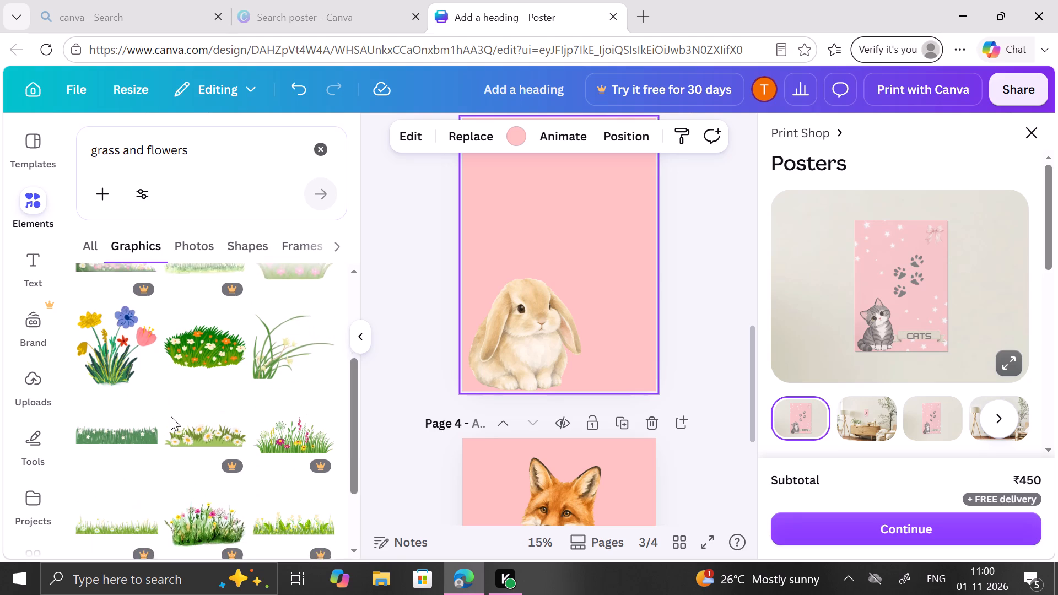
{"action": "scroll", "coordinate": [171, 416], "scroll_direction": "down", "scroll_amount": 3}
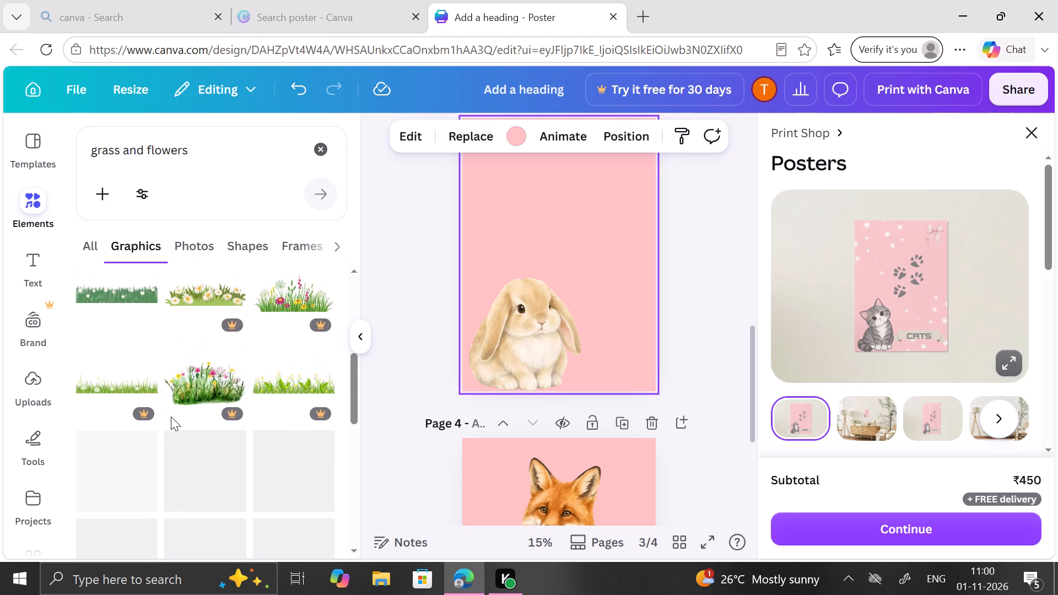
{"action": "scroll", "coordinate": [171, 416], "scroll_direction": "down", "scroll_amount": 2}
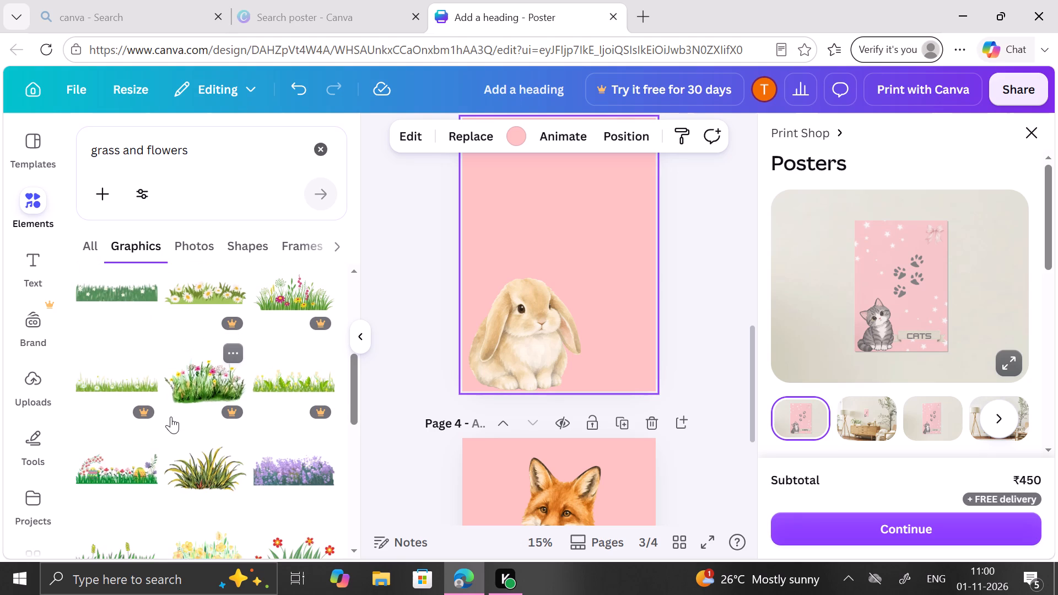
{"action": "scroll", "coordinate": [171, 416], "scroll_direction": "down", "scroll_amount": 1}
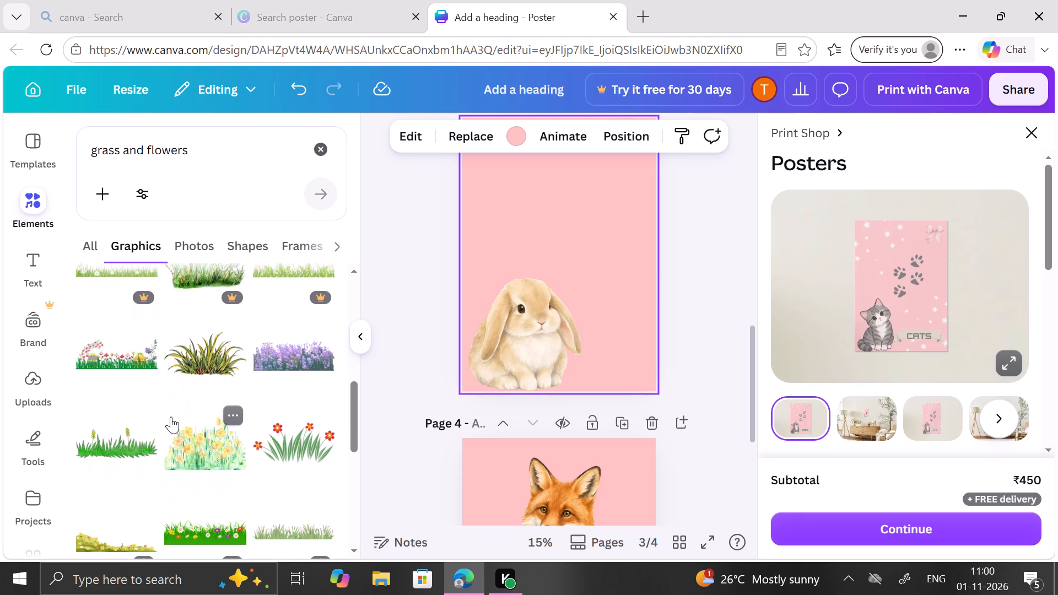
{"action": "left_click", "coordinate": [277, 452]}
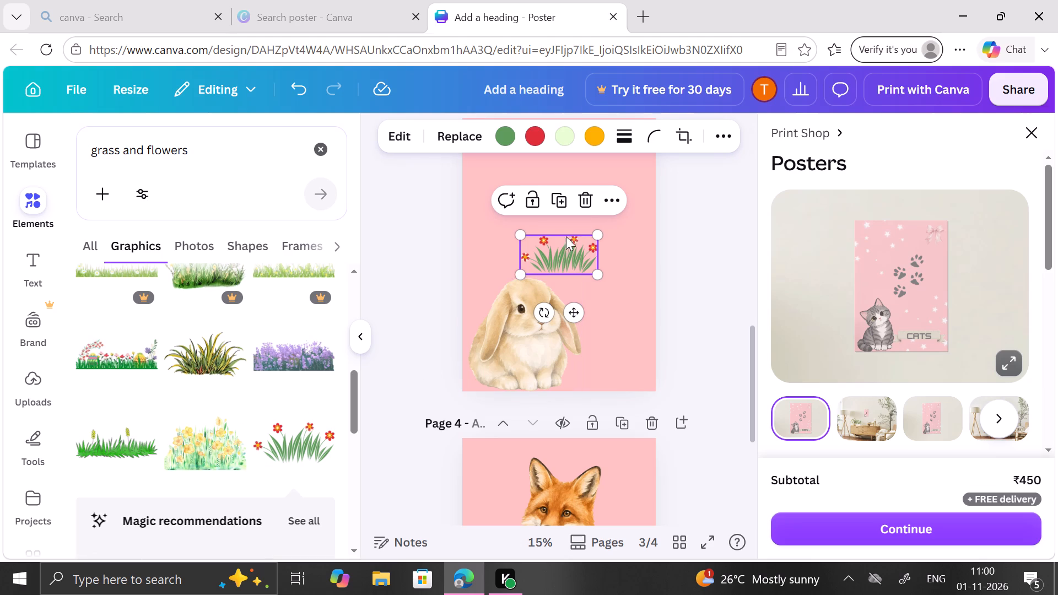
{"action": "left_click_drag", "start_coordinate": [595, 180], "coordinate": [631, 251]}
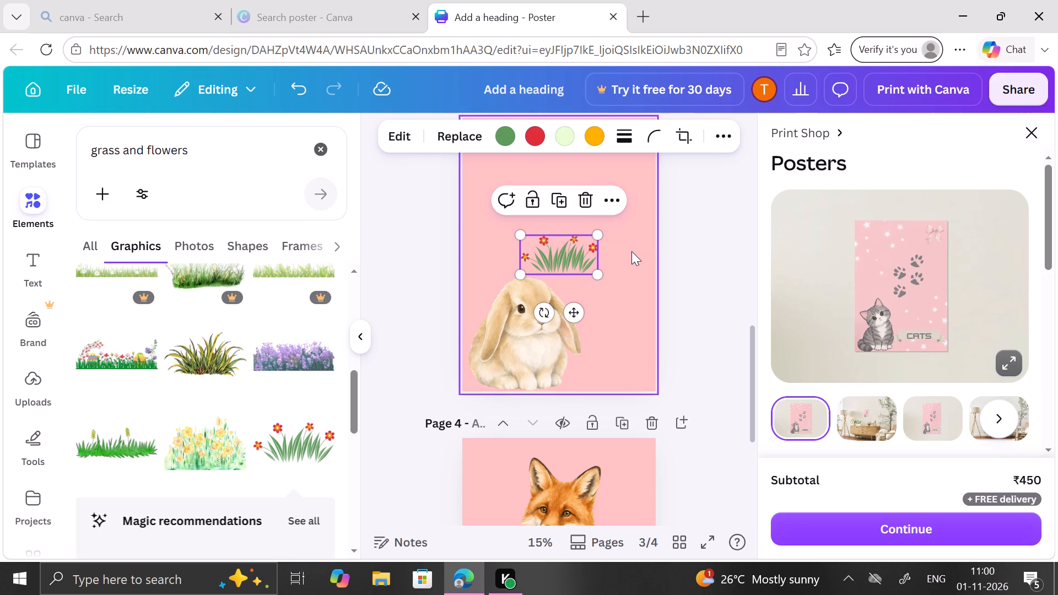
{"action": "left_click_drag", "start_coordinate": [566, 244], "coordinate": [623, 355]}
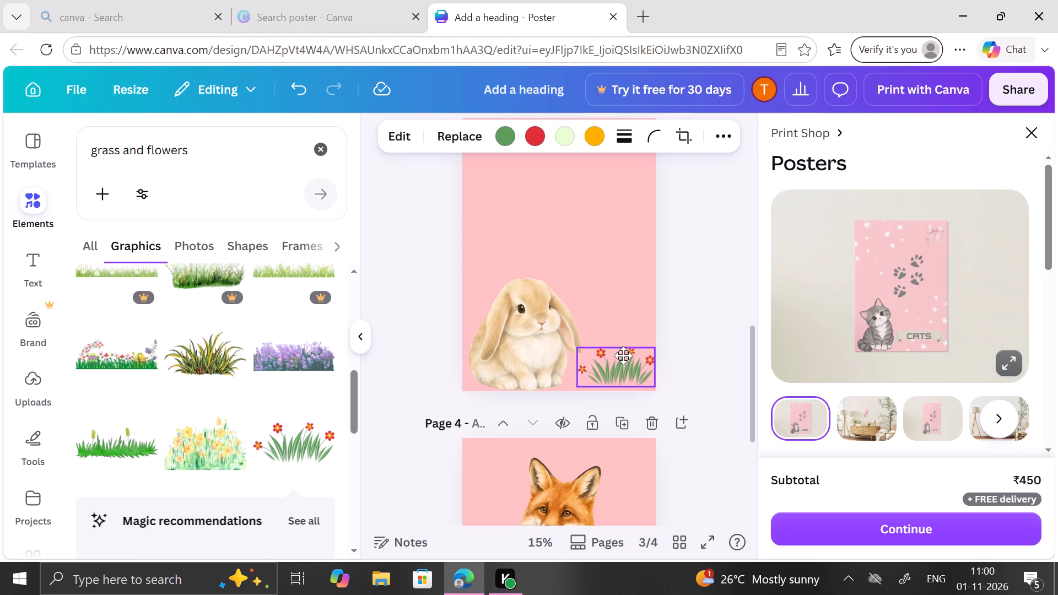
{"action": "left_click_drag", "start_coordinate": [623, 355], "coordinate": [620, 364]}
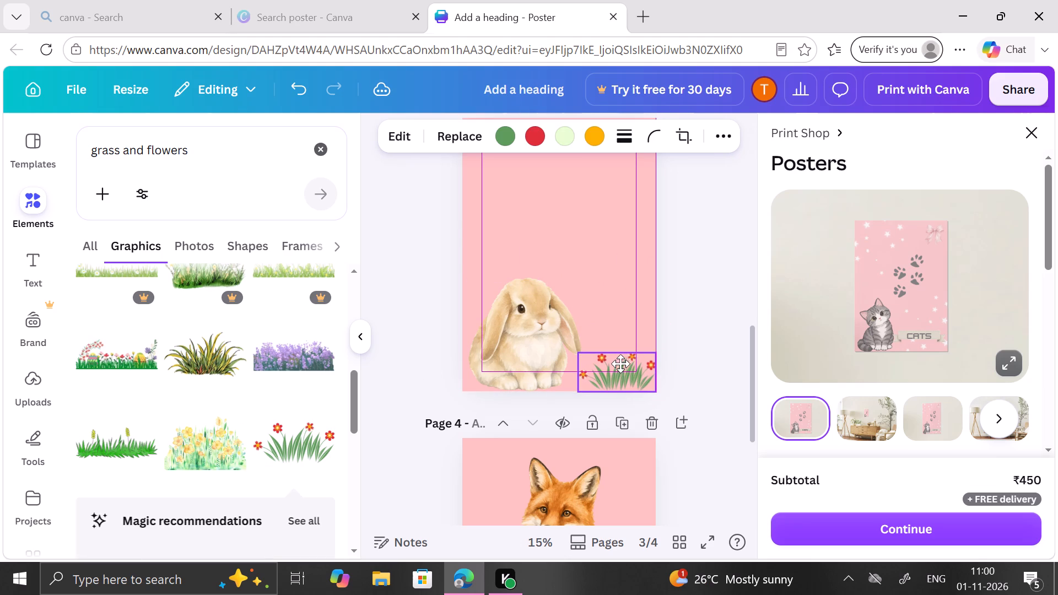
{"action": "left_click_drag", "start_coordinate": [620, 364], "coordinate": [620, 363]}
Move the lop-eared rabbit to the right half of page 3, near the bottom edge behind the grass clump.
{"action": "left_click_drag", "start_coordinate": [523, 338], "coordinate": [571, 316]}
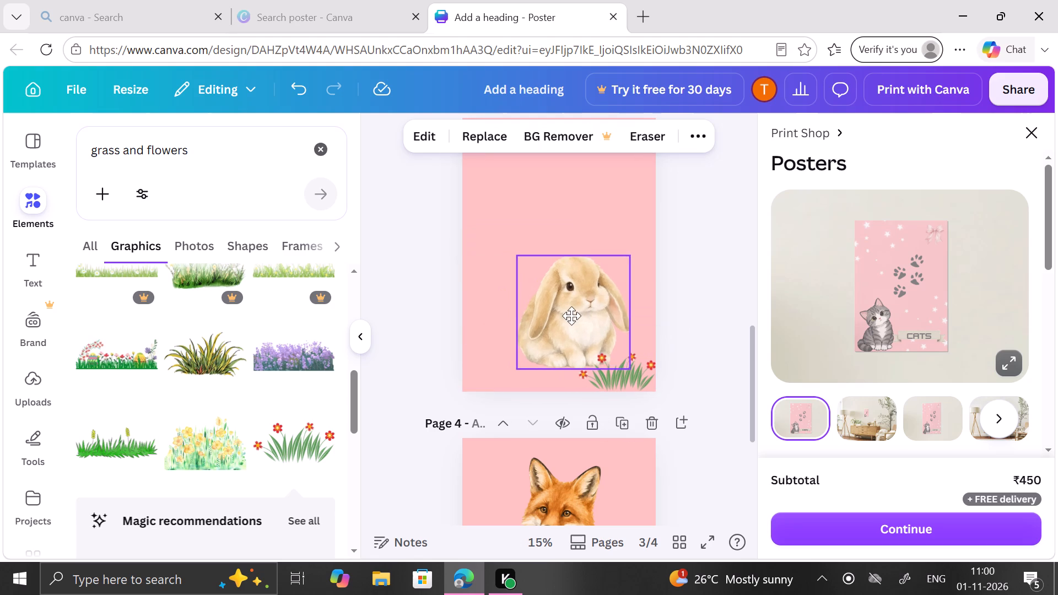
{"action": "left_click_drag", "start_coordinate": [571, 316], "coordinate": [576, 332]}
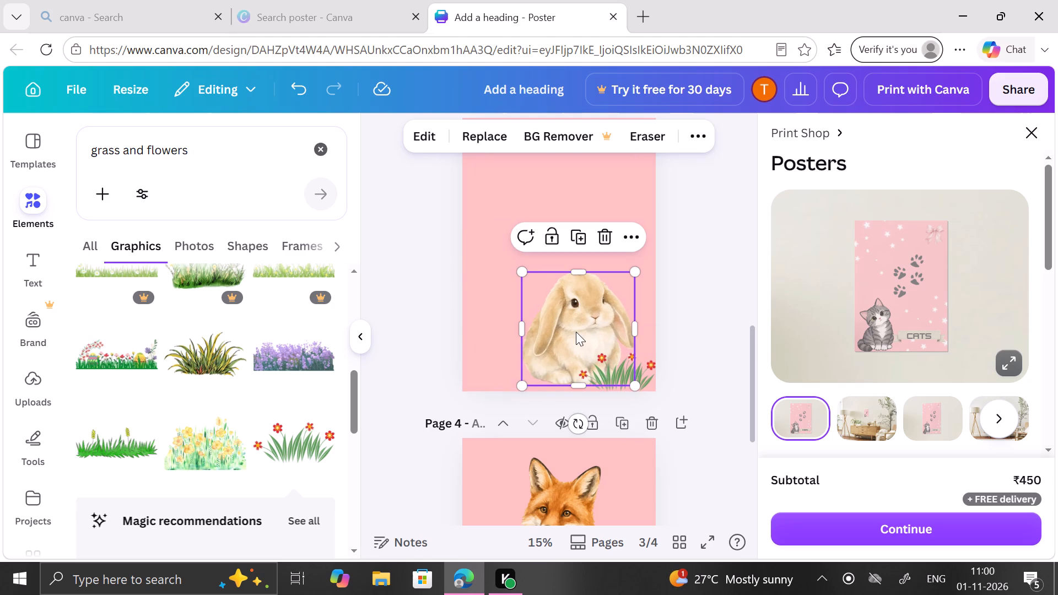
Add a second red-flowered grass clump and place it on page 3's bottom edge, overlapping the rabbit's left side beside the first clump.
{"action": "left_click", "coordinate": [303, 437]}
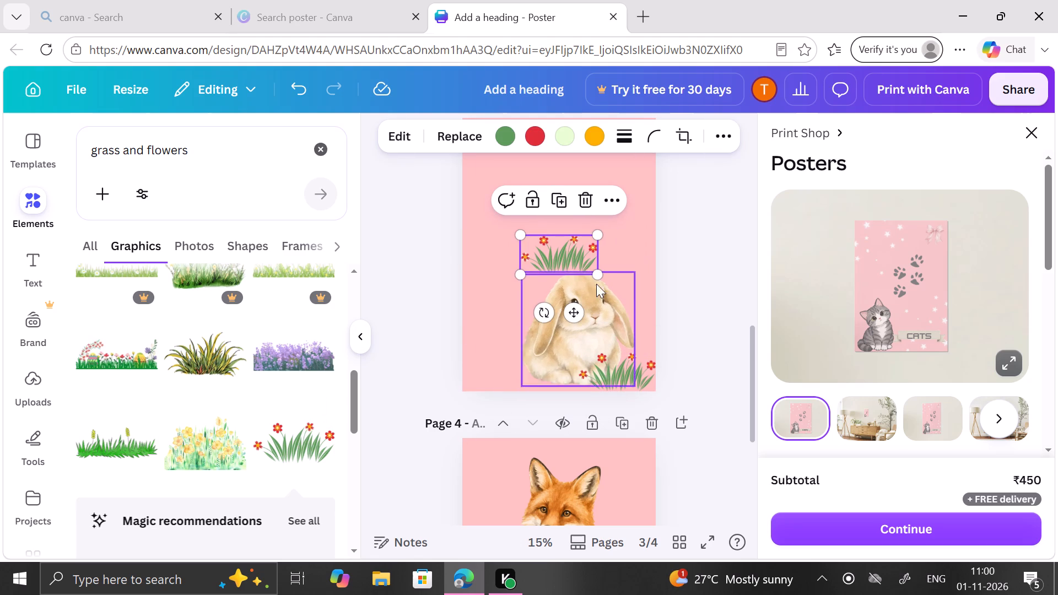
{"action": "left_click_drag", "start_coordinate": [580, 245], "coordinate": [520, 367]}
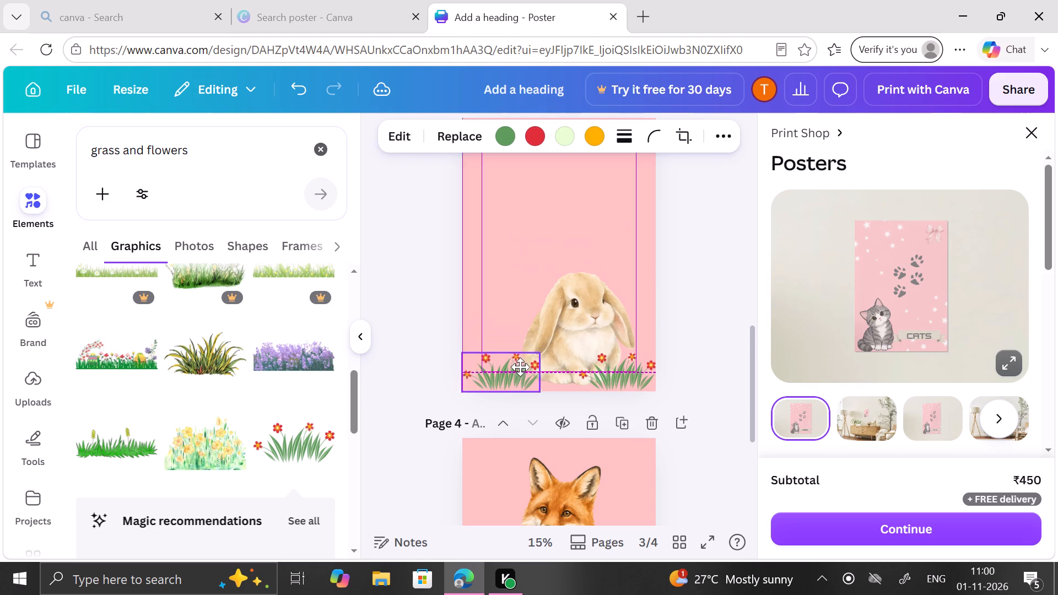
{"action": "left_click_drag", "start_coordinate": [520, 367], "coordinate": [498, 365]}
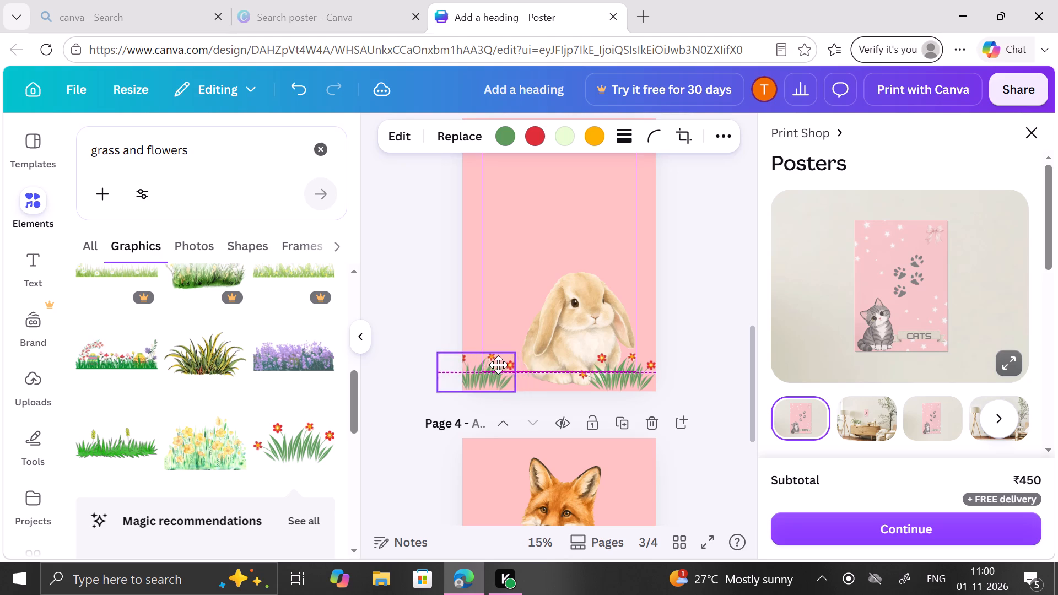
{"action": "left_click_drag", "start_coordinate": [498, 365], "coordinate": [551, 369]}
{"action": "left_click_drag", "start_coordinate": [544, 367], "coordinate": [550, 364]}
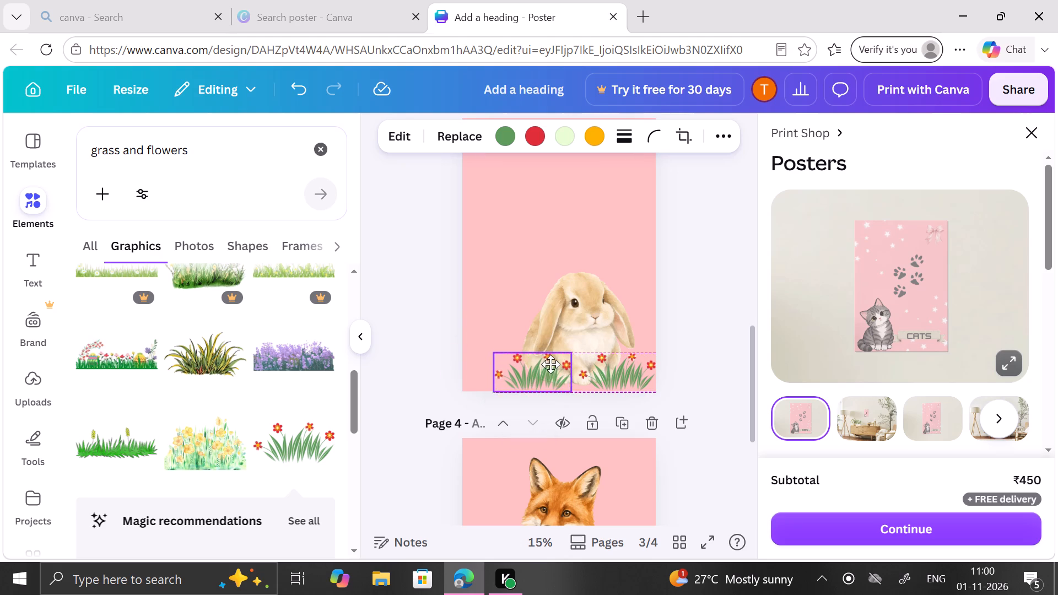
{"action": "left_click_drag", "start_coordinate": [550, 364], "coordinate": [549, 367]}
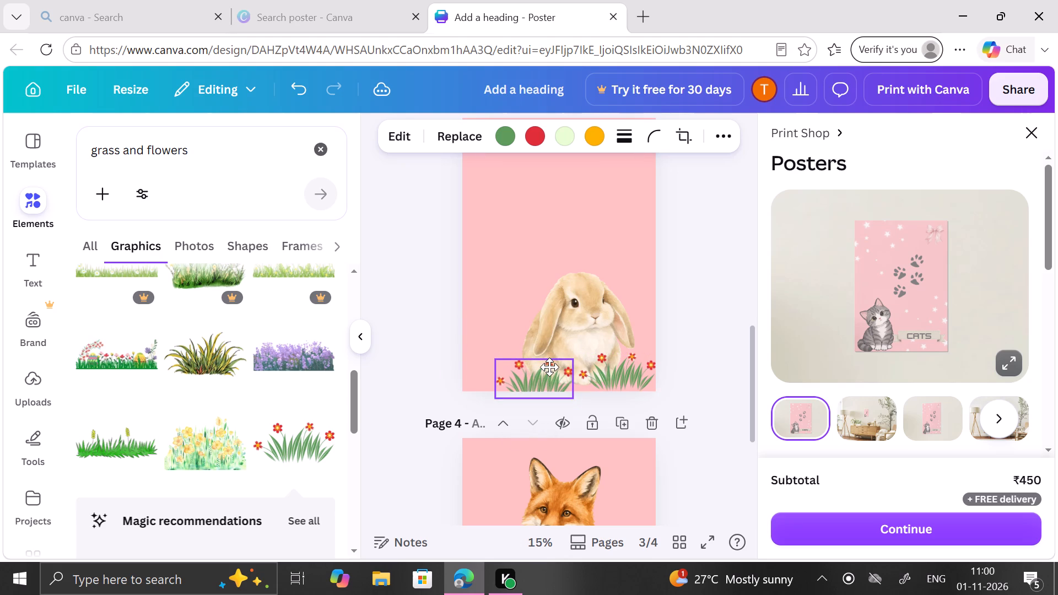
{"action": "left_click_drag", "start_coordinate": [549, 367], "coordinate": [549, 367]}
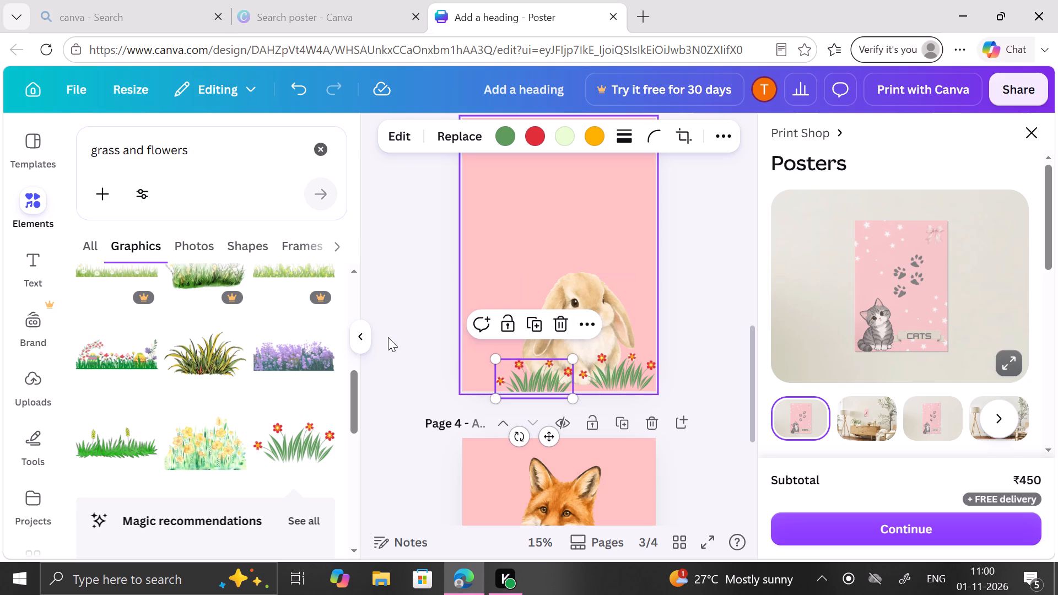
Add a third red-flowered grass clump in page 3's bottom-left corner, partly off the page and overlapping the middle clump.
{"action": "left_click", "coordinate": [305, 440]}
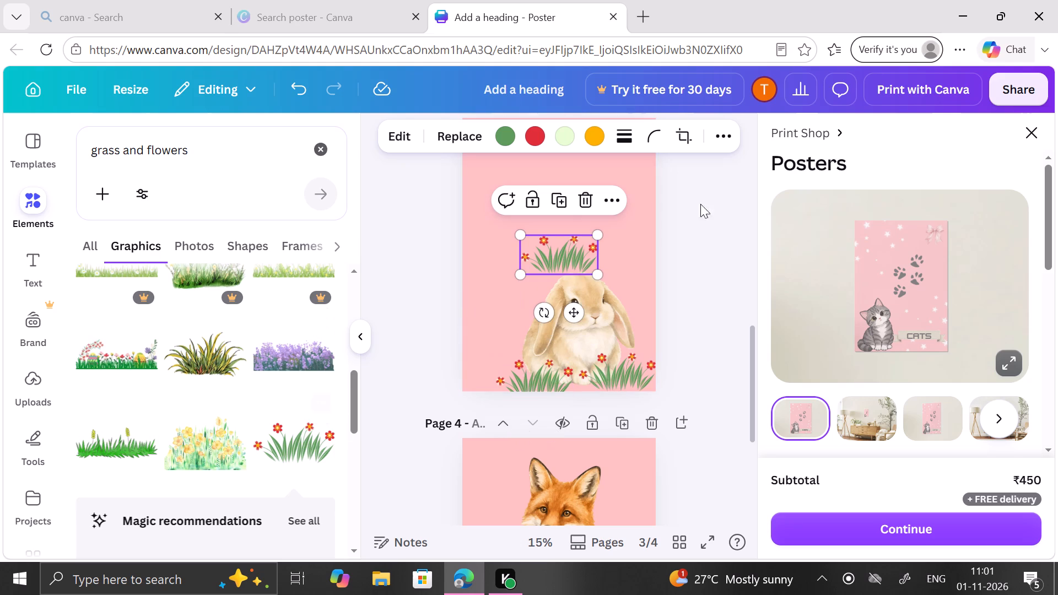
{"action": "left_click_drag", "start_coordinate": [586, 251], "coordinate": [552, 317]}
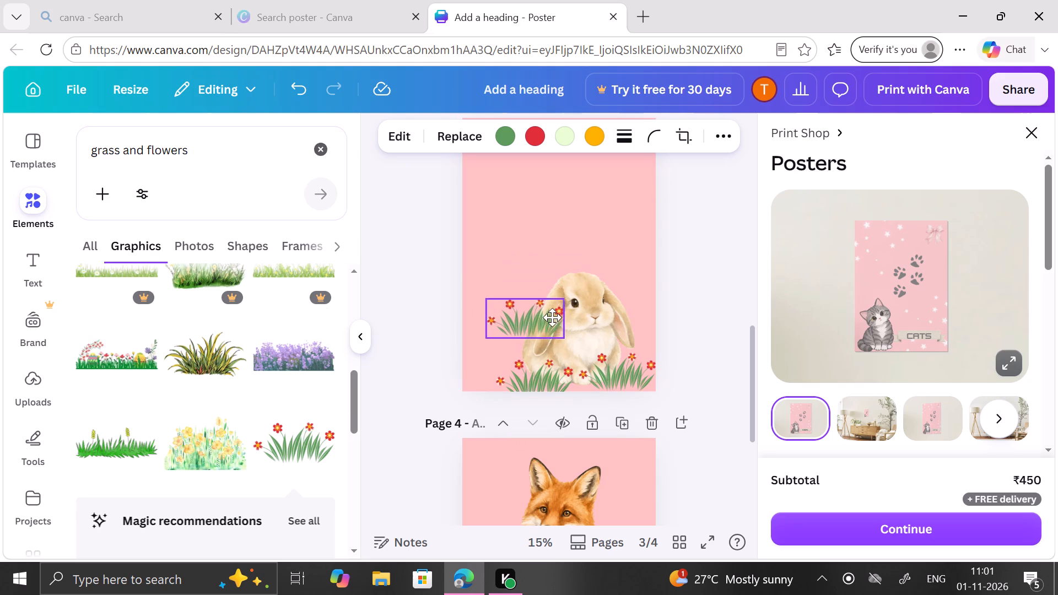
{"action": "left_click_drag", "start_coordinate": [552, 317], "coordinate": [512, 376]}
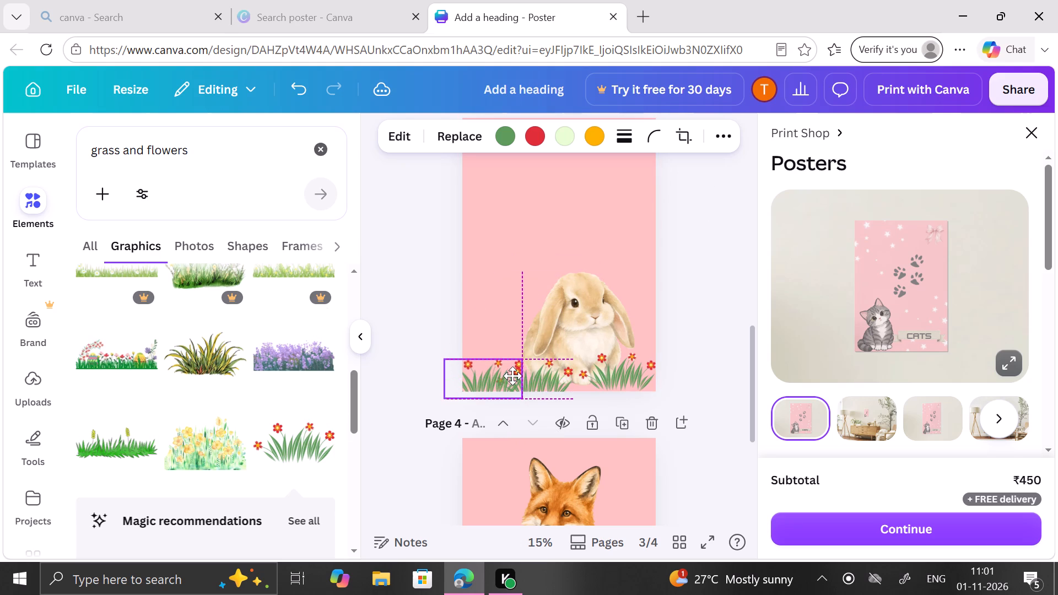
{"action": "left_click_drag", "start_coordinate": [512, 376], "coordinate": [512, 369]}
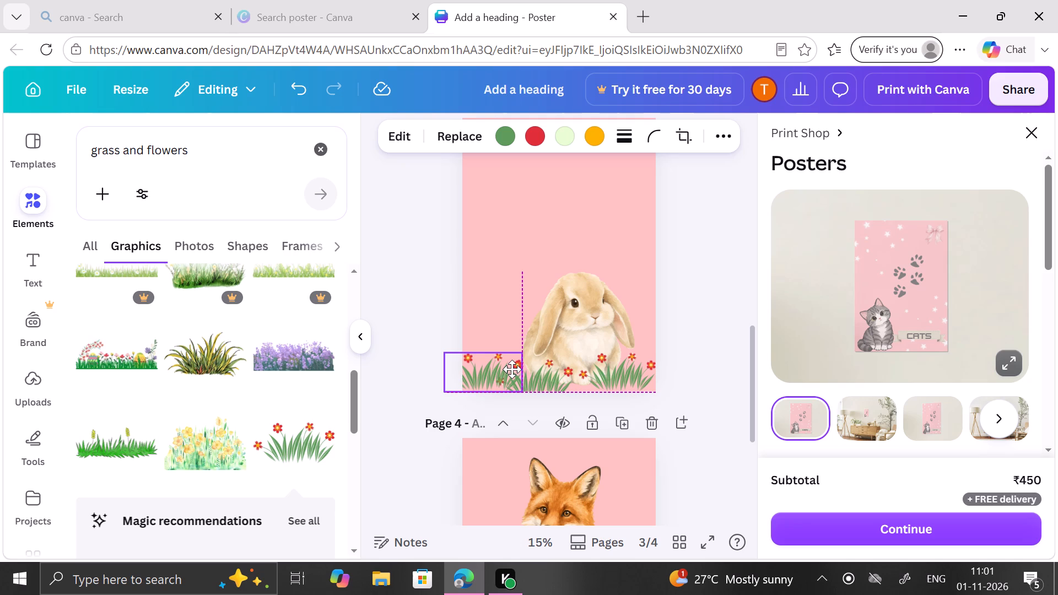
{"action": "left_click_drag", "start_coordinate": [512, 369], "coordinate": [509, 365]}
{"action": "left_click", "coordinate": [509, 365]}
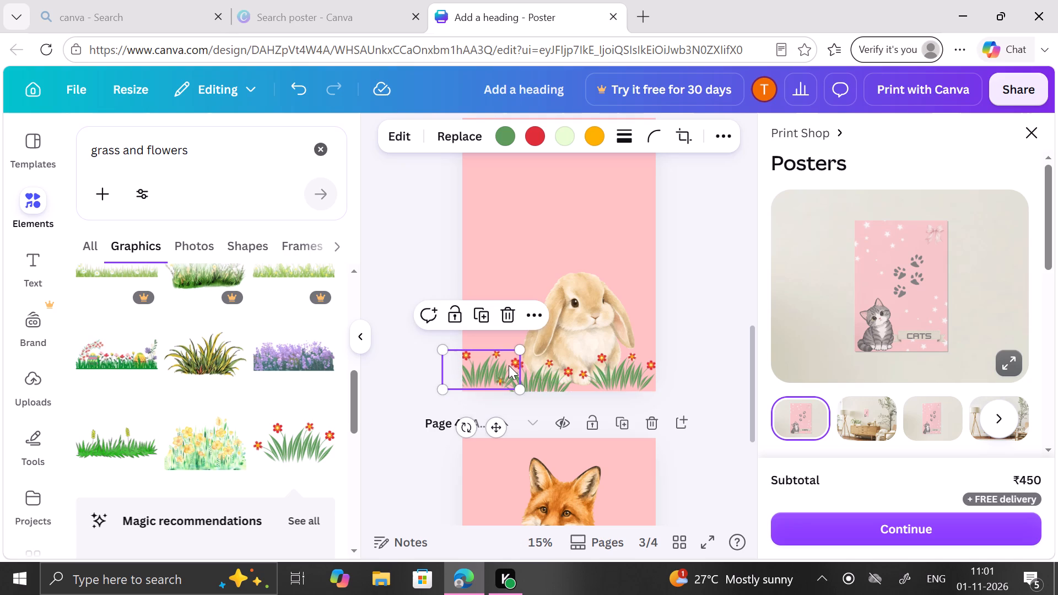
{"action": "left_click_drag", "start_coordinate": [509, 365], "coordinate": [514, 370]}
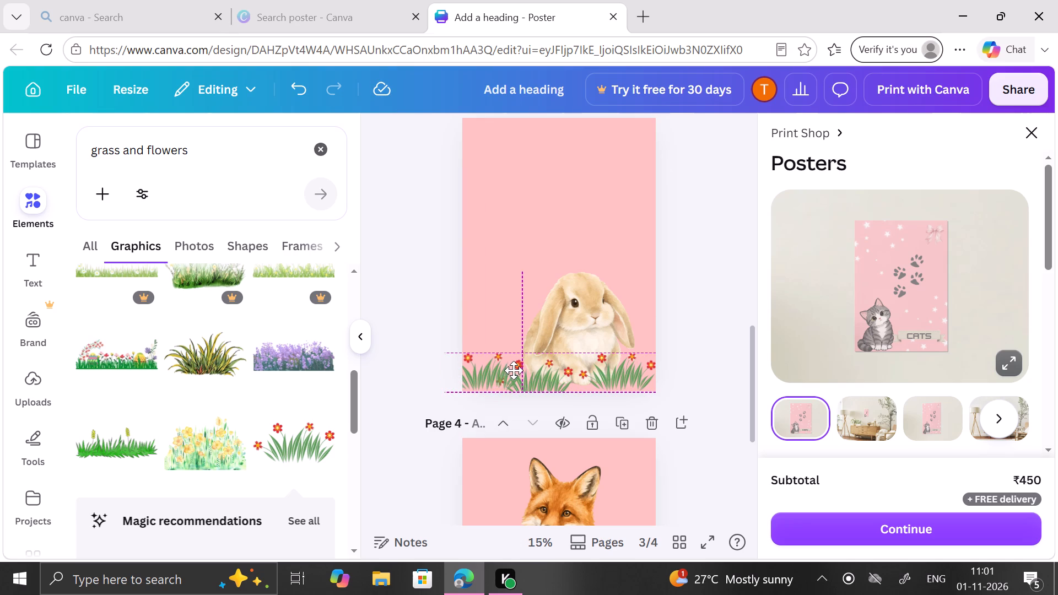
{"action": "left_click_drag", "start_coordinate": [514, 370], "coordinate": [515, 374]}
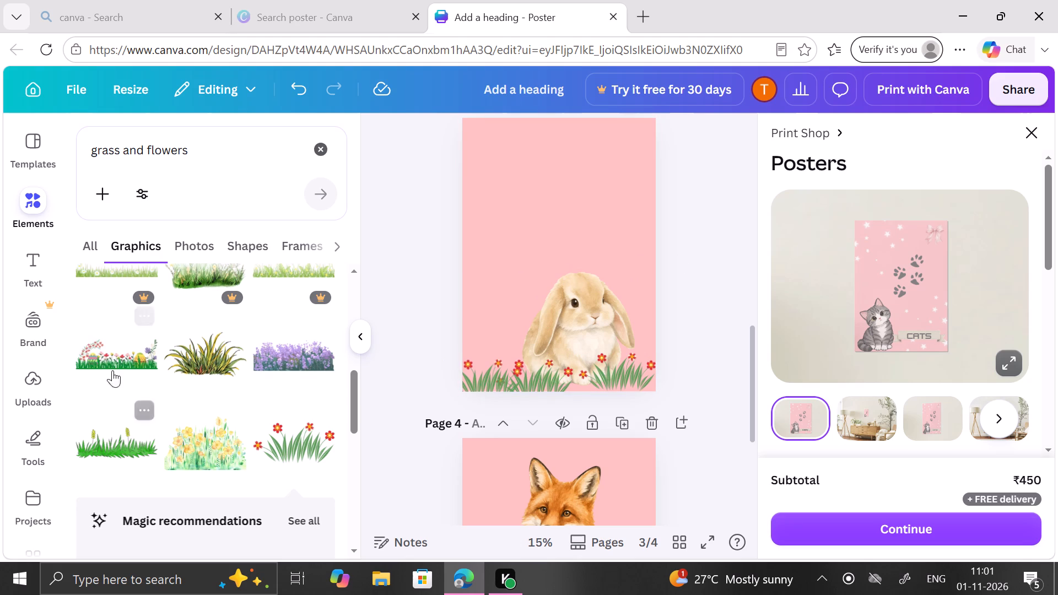
Lower the bottom-right grass clump slightly so it lines up with the middle clump.
{"action": "scroll", "coordinate": [131, 376], "scroll_direction": "down", "scroll_amount": 2}
{"action": "scroll", "coordinate": [131, 376], "scroll_direction": "up", "scroll_amount": 3}
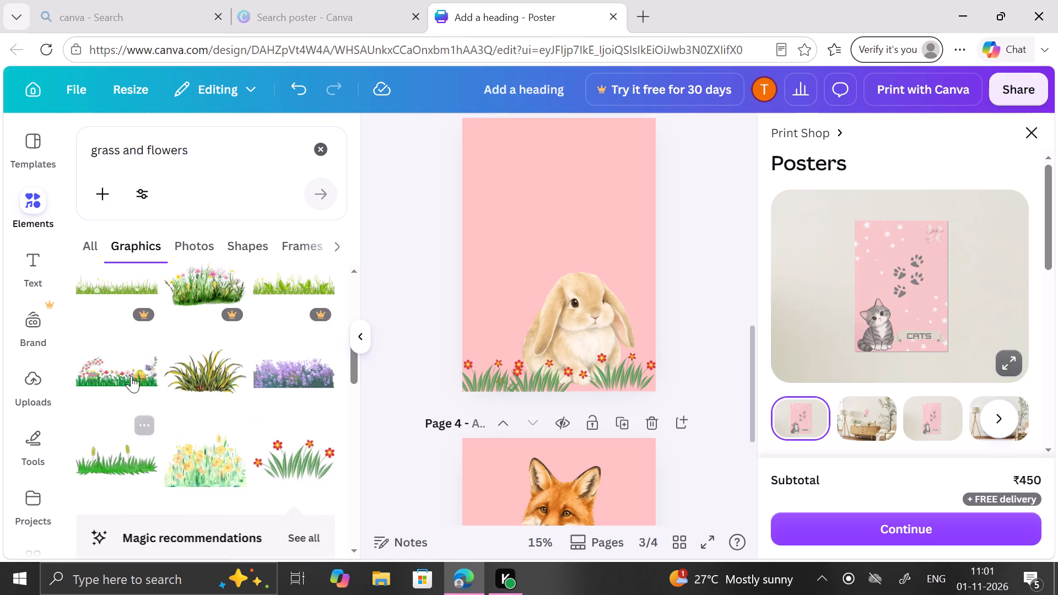
{"action": "left_click_drag", "start_coordinate": [614, 368], "coordinate": [614, 374]}
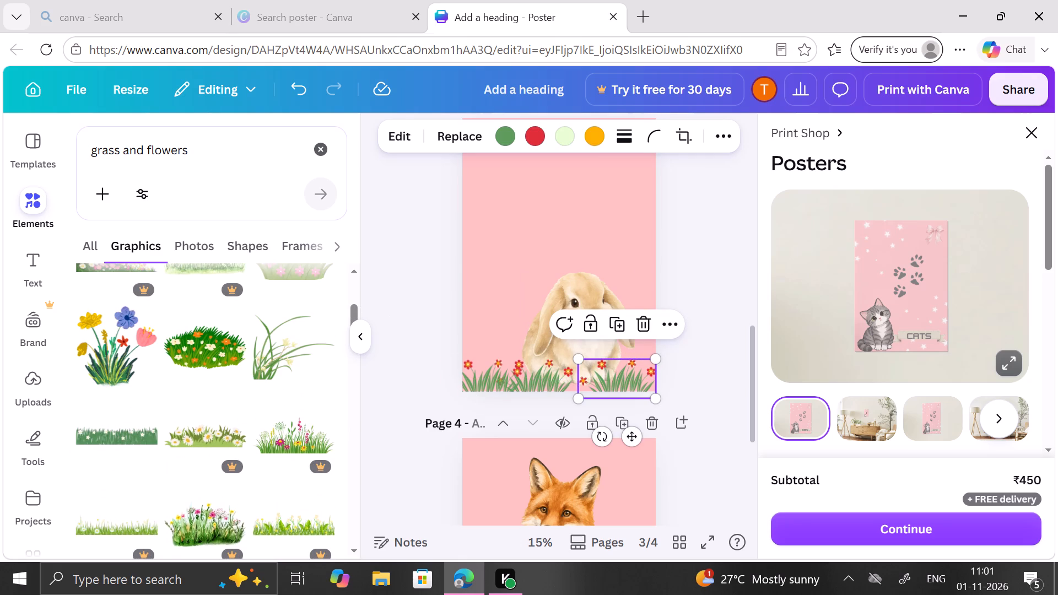
Search graphics for CARROT and add the slanted, dark-outlined orange carrot with green leaves to page 3.
{"action": "left_click", "coordinate": [318, 154]}
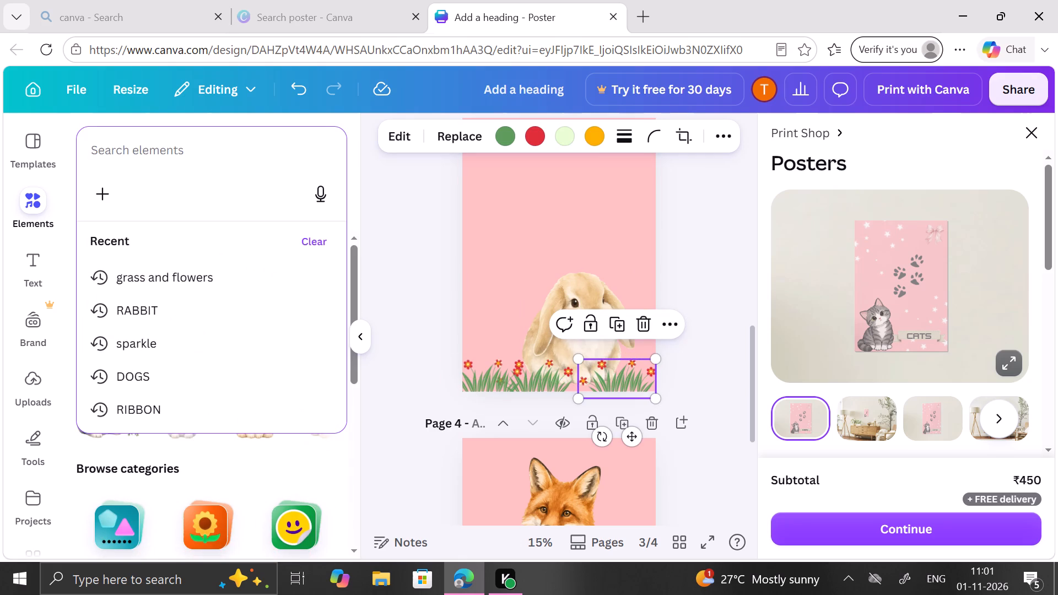
{"action": "type", "text": "CARROT"}
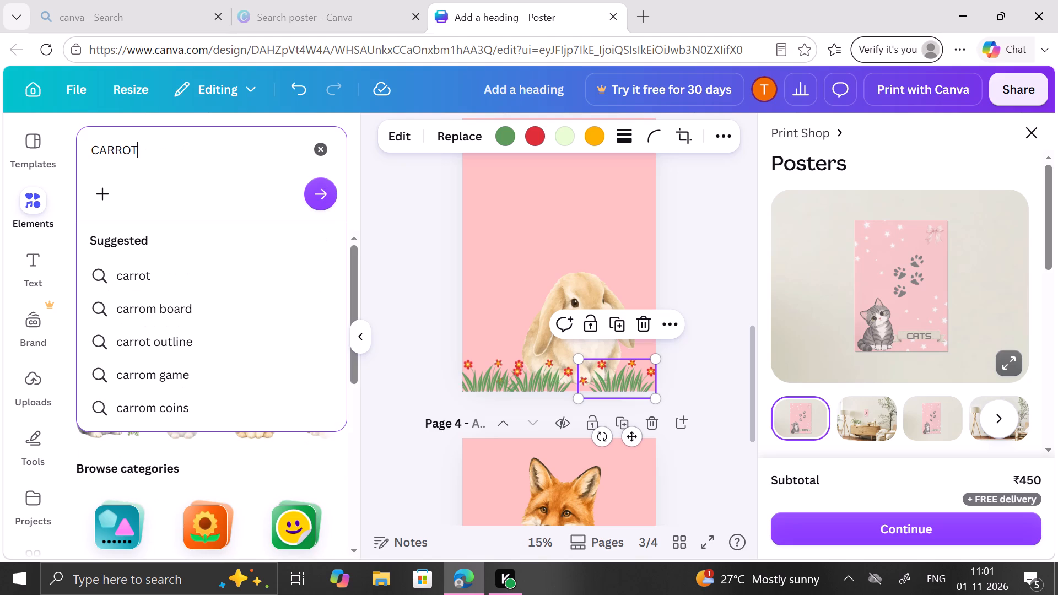
{"action": "key", "text": "Return"}
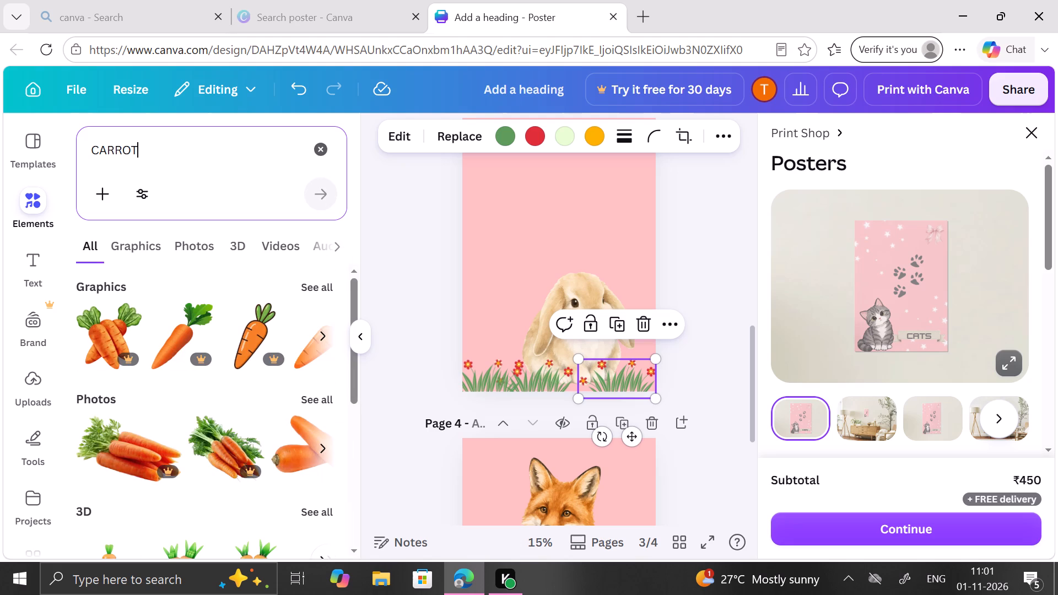
{"action": "left_click", "coordinate": [322, 279]}
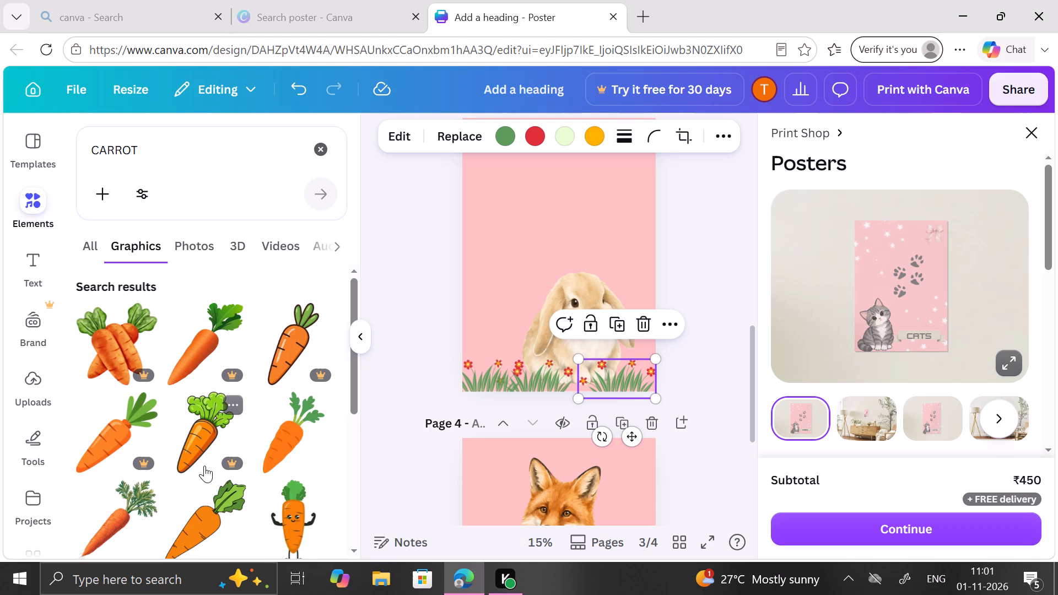
{"action": "scroll", "coordinate": [204, 466], "scroll_direction": "down", "scroll_amount": 1}
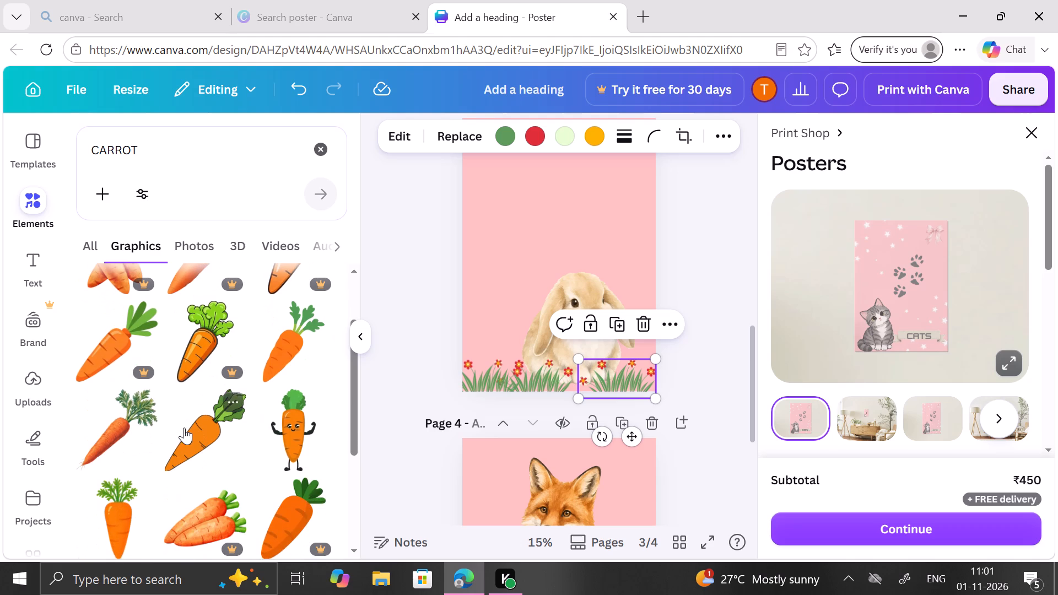
{"action": "left_click", "coordinate": [195, 437]}
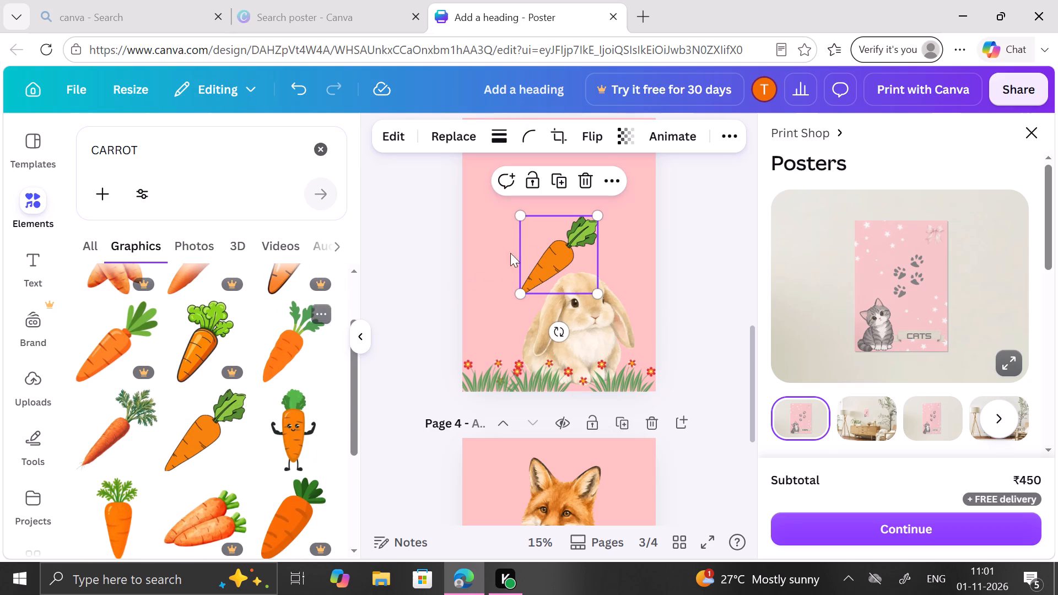
Move the carrot against page 3's right edge, just above the bottom edge and overlapping the rabbit's front and the grass.
{"action": "left_click_drag", "start_coordinate": [545, 243], "coordinate": [454, 367]}
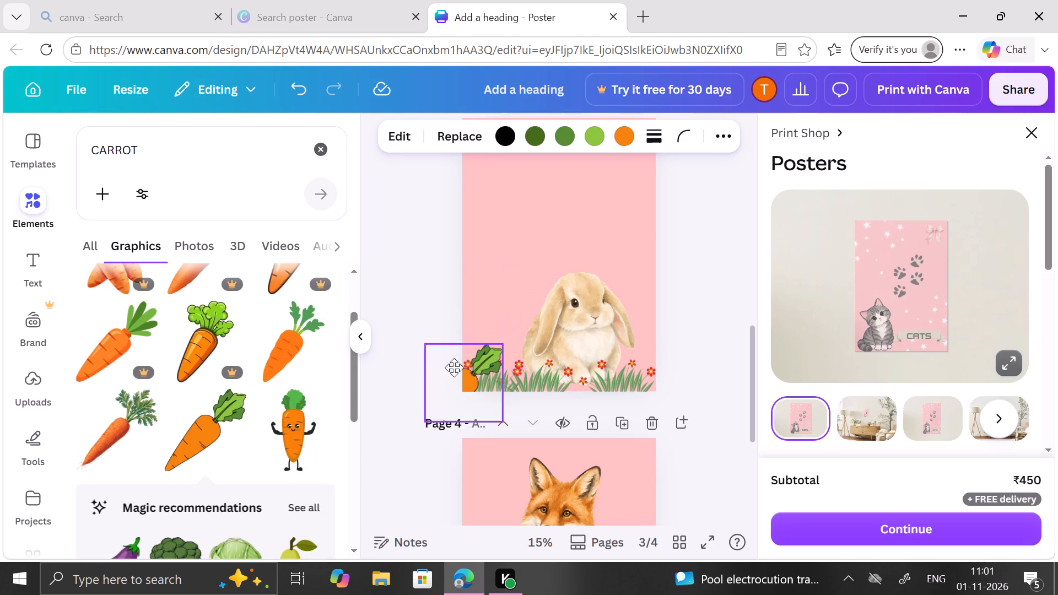
{"action": "left_click_drag", "start_coordinate": [454, 367], "coordinate": [484, 327]}
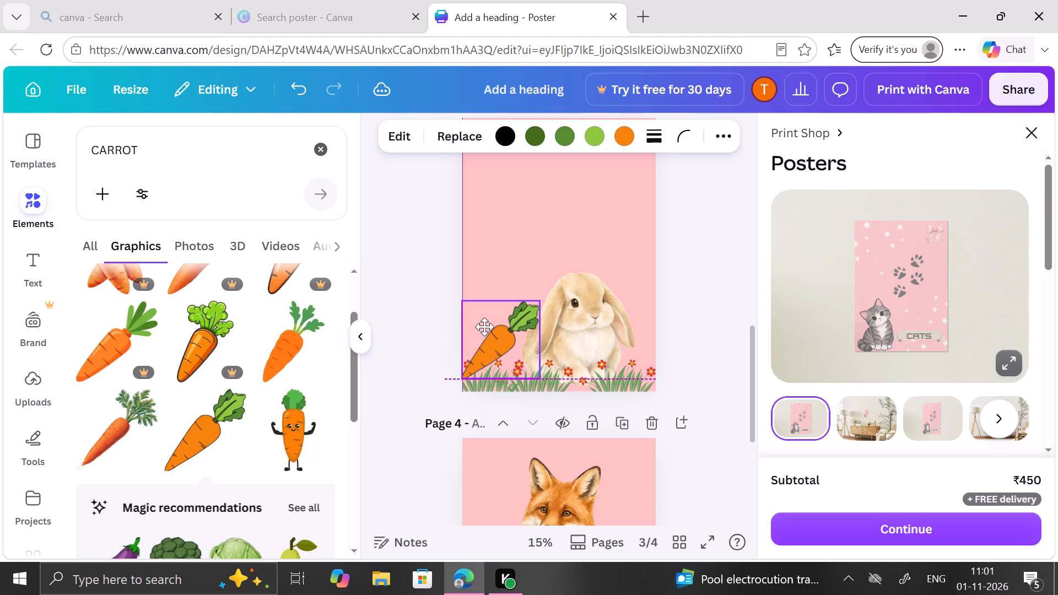
{"action": "left_click_drag", "start_coordinate": [484, 327], "coordinate": [608, 323]}
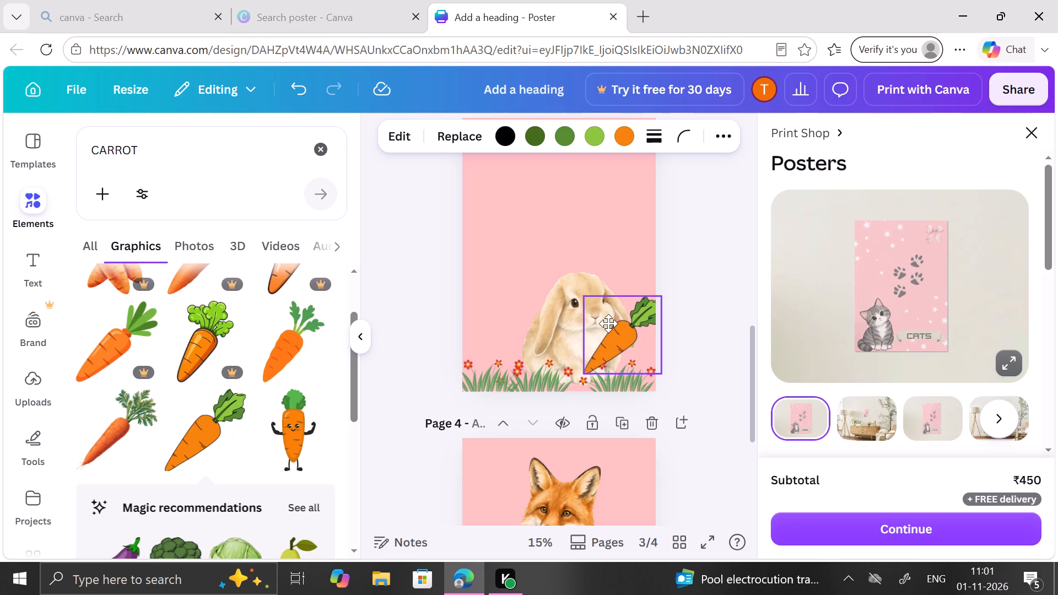
{"action": "left_click_drag", "start_coordinate": [608, 323], "coordinate": [606, 327]}
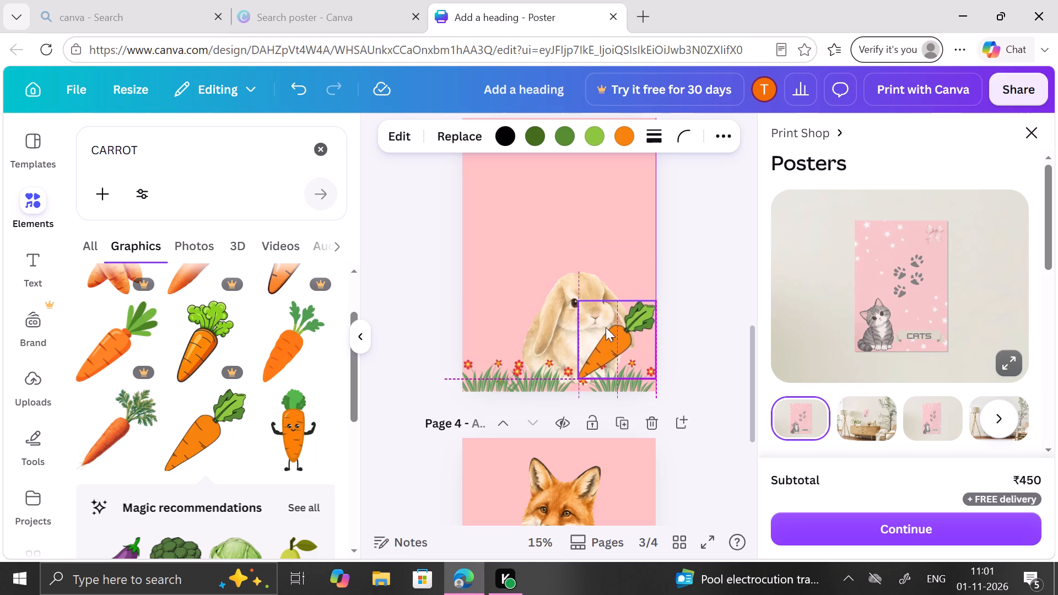
{"action": "left_click", "coordinate": [689, 332]}
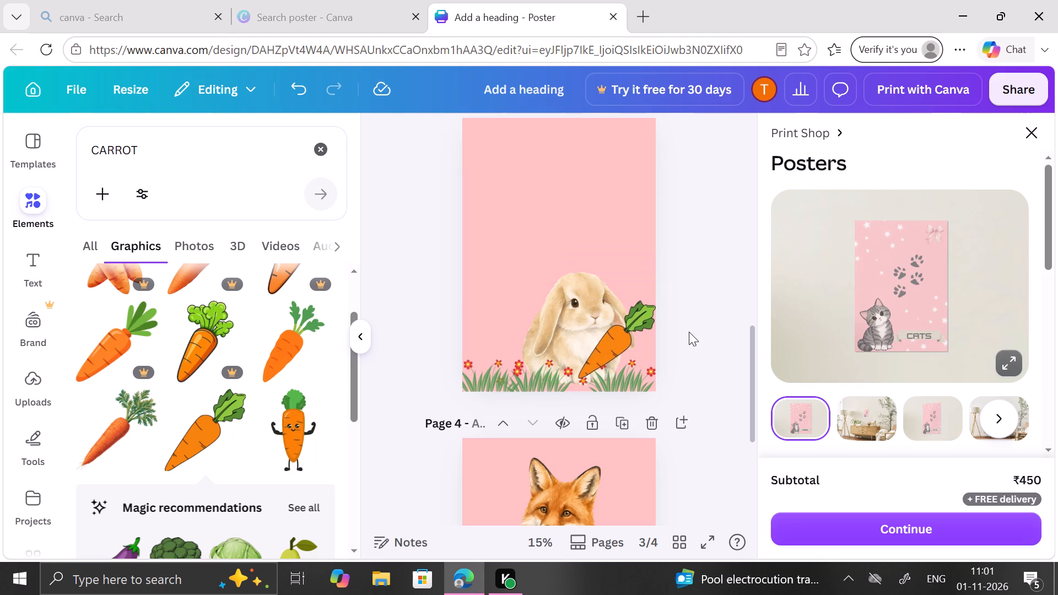
Look further through the carrot graphics for other carrot illustrations that could suit the rabbit poster.
{"action": "scroll", "coordinate": [689, 332], "scroll_direction": "down", "scroll_amount": 4}
{"action": "scroll", "coordinate": [689, 332], "scroll_direction": "up", "scroll_amount": 3}
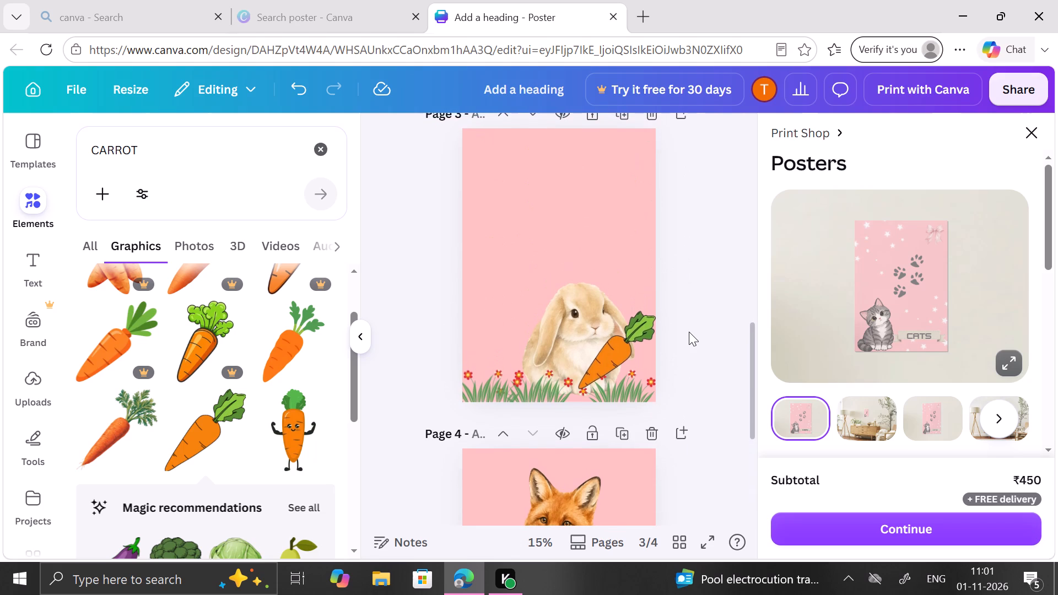
{"action": "scroll", "coordinate": [241, 496], "scroll_direction": "down", "scroll_amount": 2}
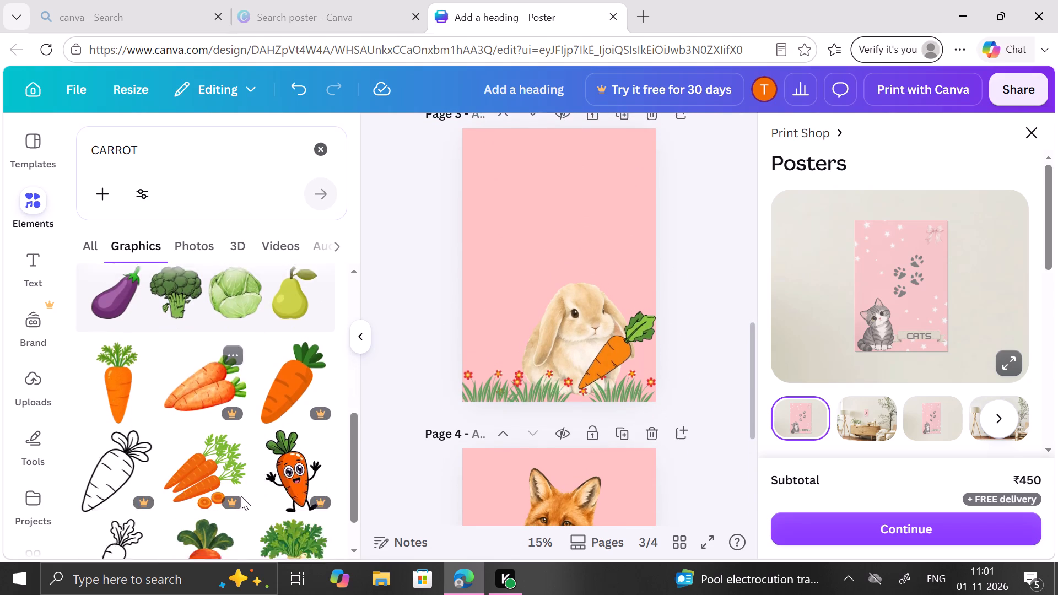
{"action": "scroll", "coordinate": [241, 496], "scroll_direction": "down", "scroll_amount": 1}
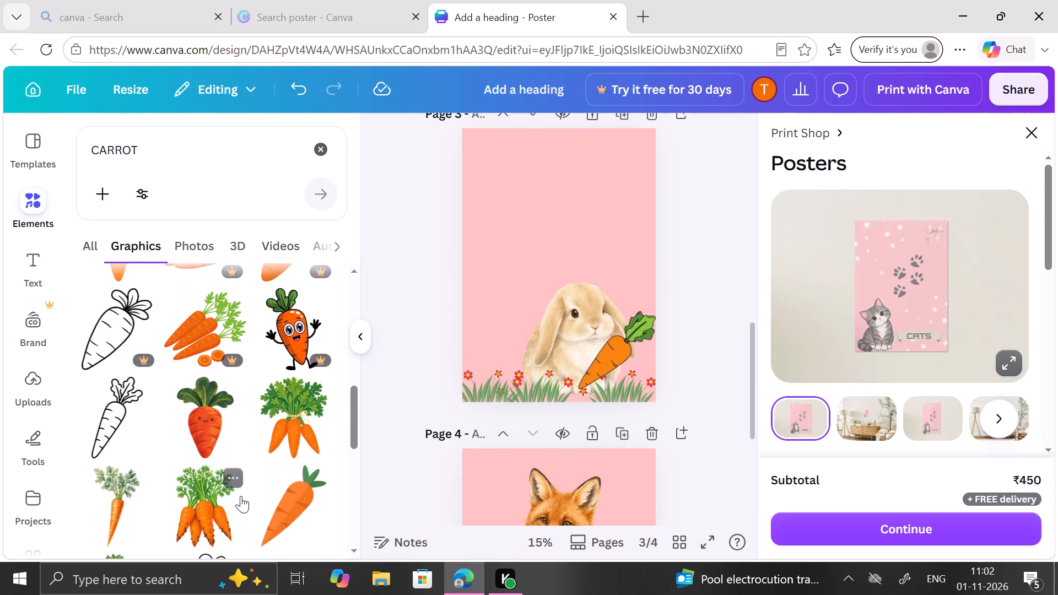
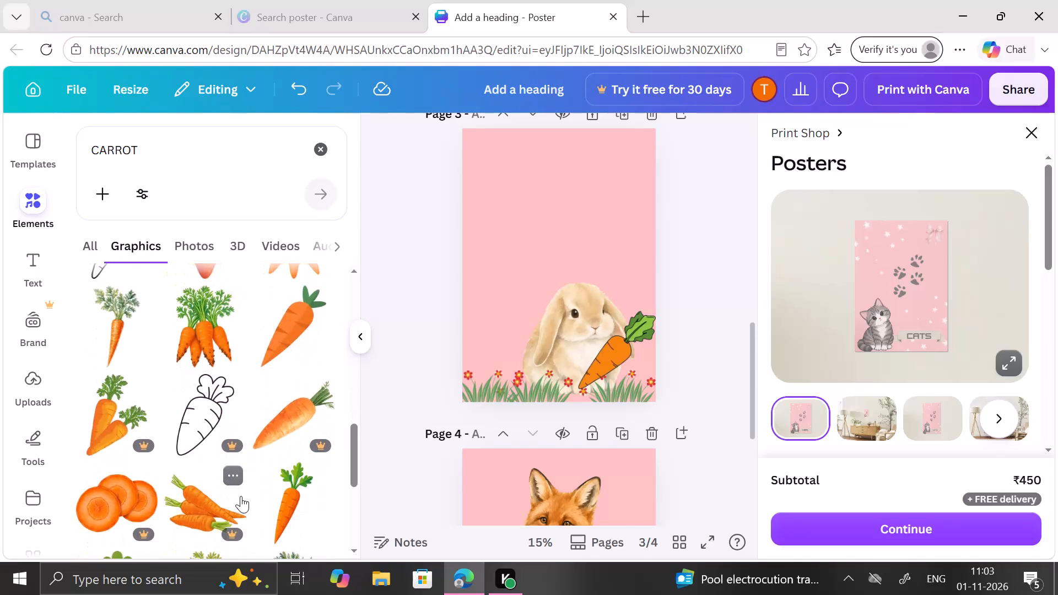
Preview the posters in full screen from page 1 through page 3, then return to the editor.
{"action": "scroll", "coordinate": [411, 392], "scroll_direction": "up", "scroll_amount": 5}
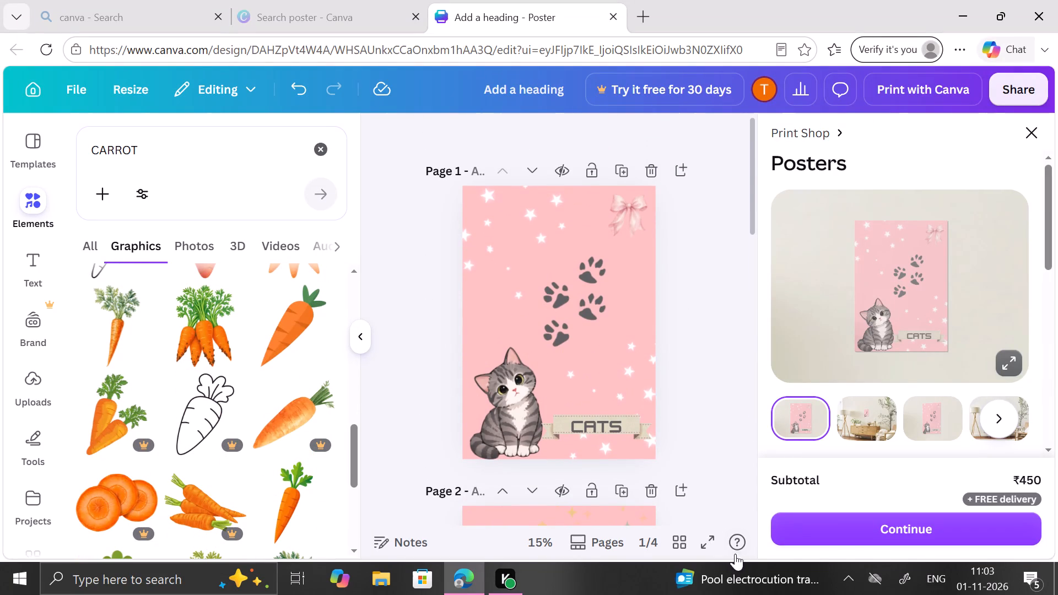
{"action": "left_click", "coordinate": [697, 533]}
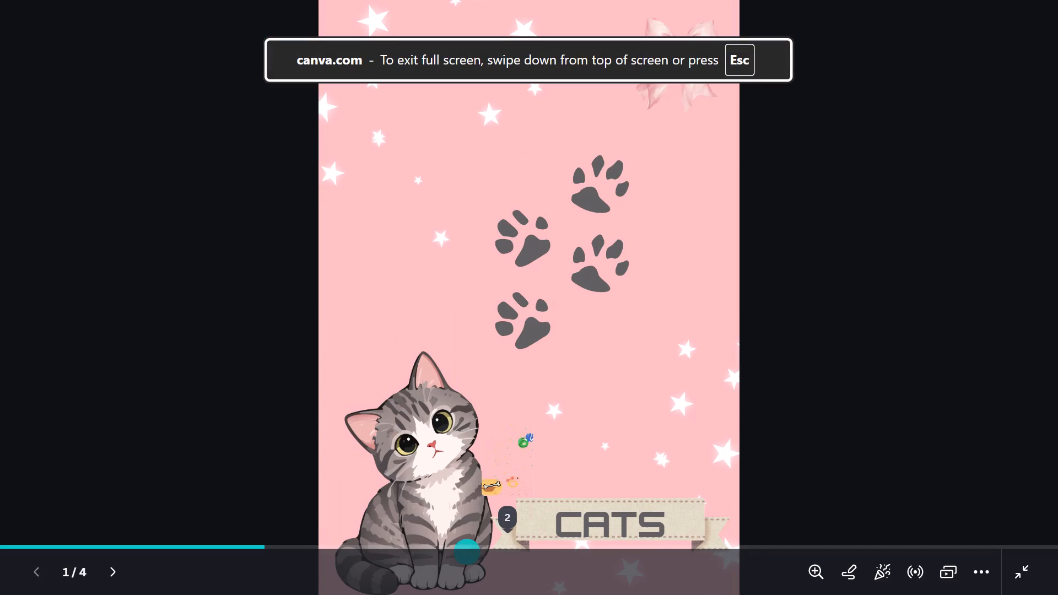
{"action": "left_click", "coordinate": [100, 565]}
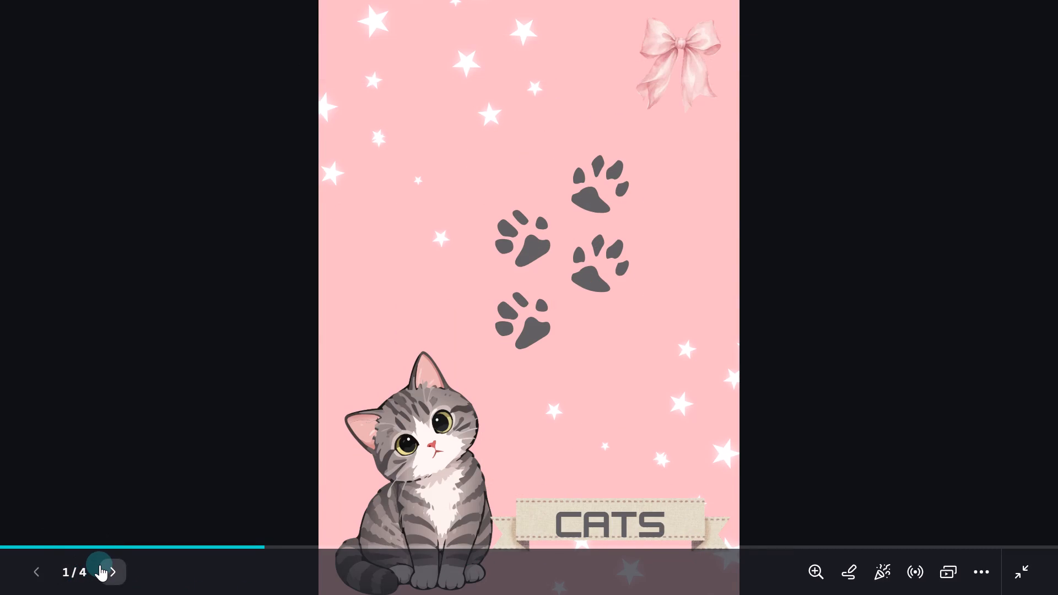
{"action": "left_click", "coordinate": [100, 565]}
{"action": "left_click", "coordinate": [100, 565]}
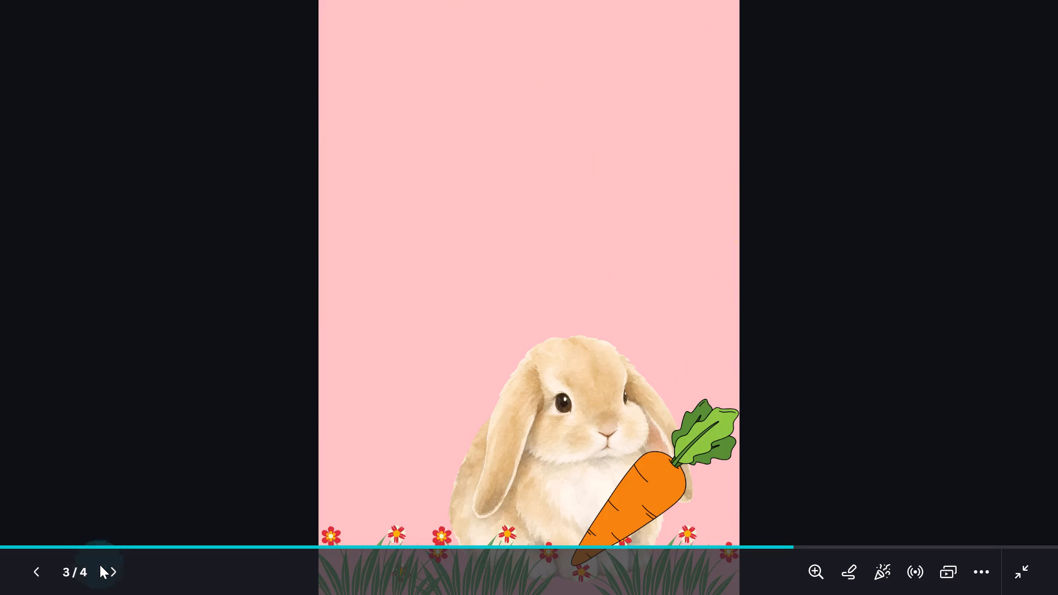
{"action": "left_click", "coordinate": [100, 565]}
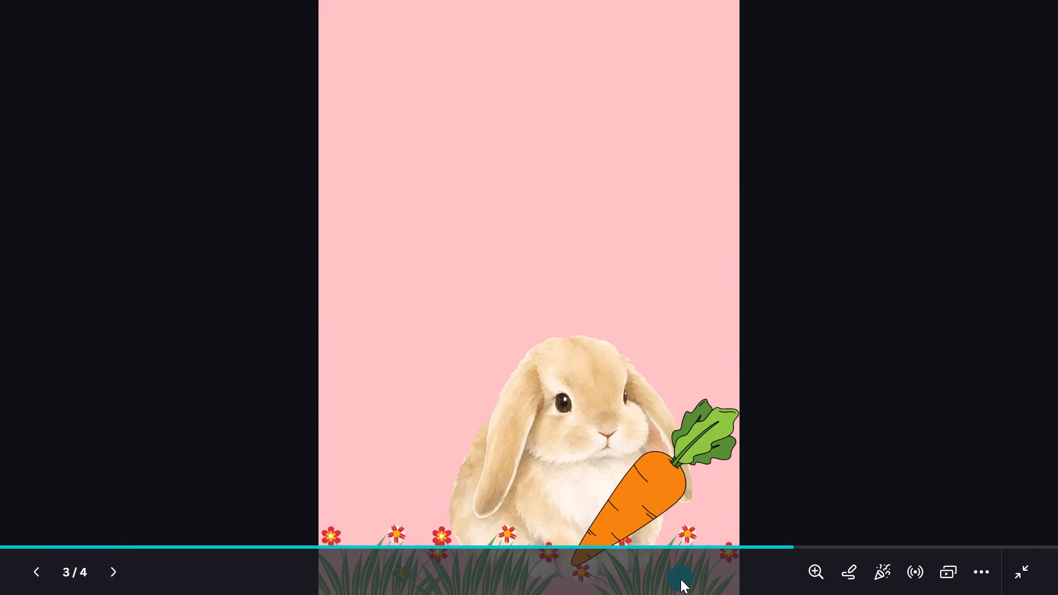
{"action": "left_click", "coordinate": [1023, 571]}
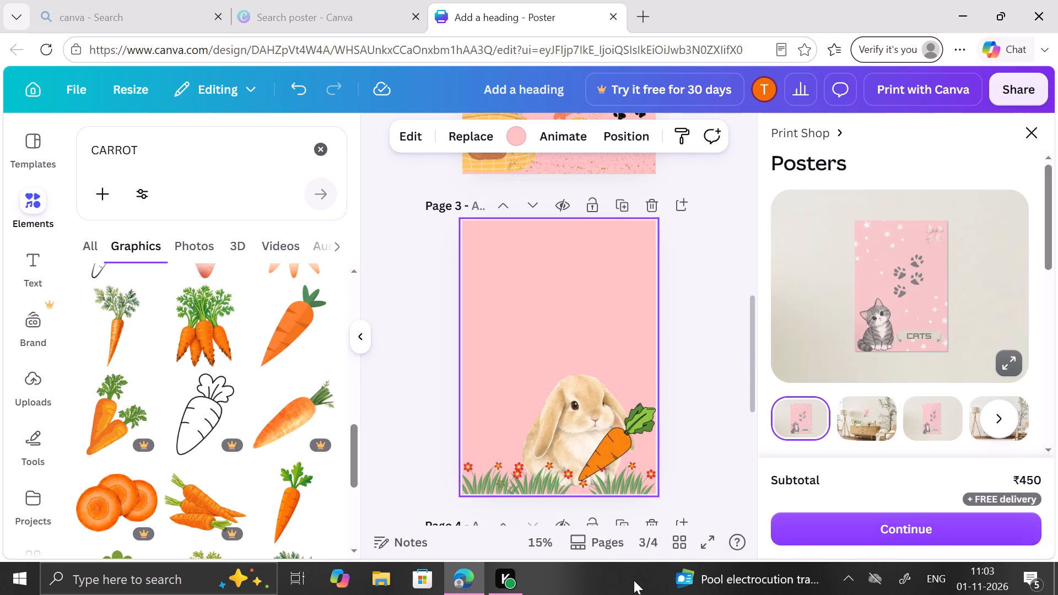
Shrink the fox on page 4 to a little over half its size and place it at the page's bottom edge, left of centre.
{"action": "scroll", "coordinate": [587, 591], "scroll_direction": "down", "scroll_amount": 1}
{"action": "scroll", "coordinate": [441, 467], "scroll_direction": "down", "scroll_amount": 1}
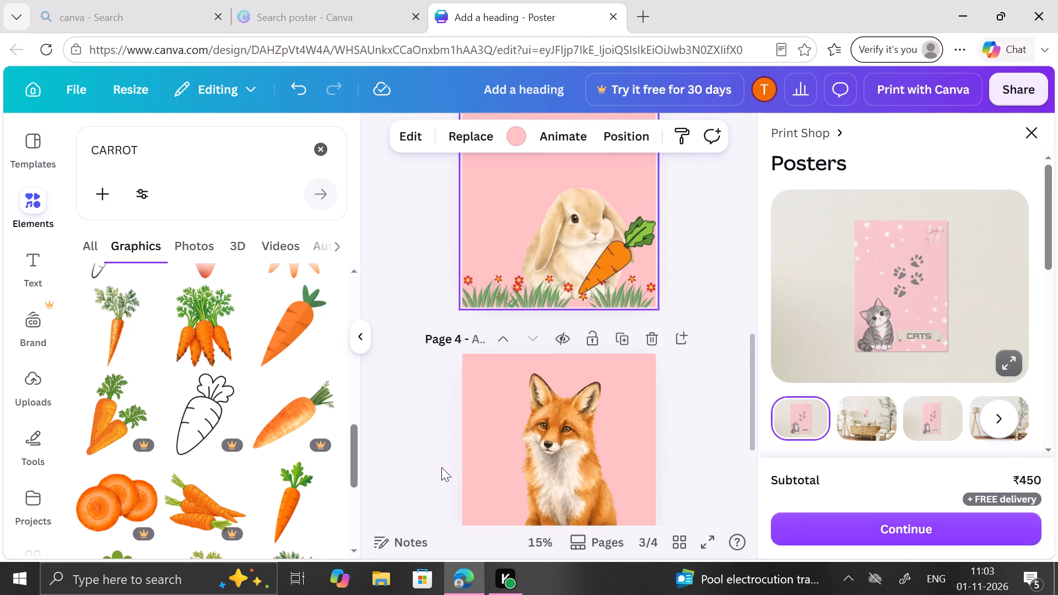
{"action": "scroll", "coordinate": [441, 467], "scroll_direction": "down", "scroll_amount": 3}
{"action": "left_click", "coordinate": [498, 399]}
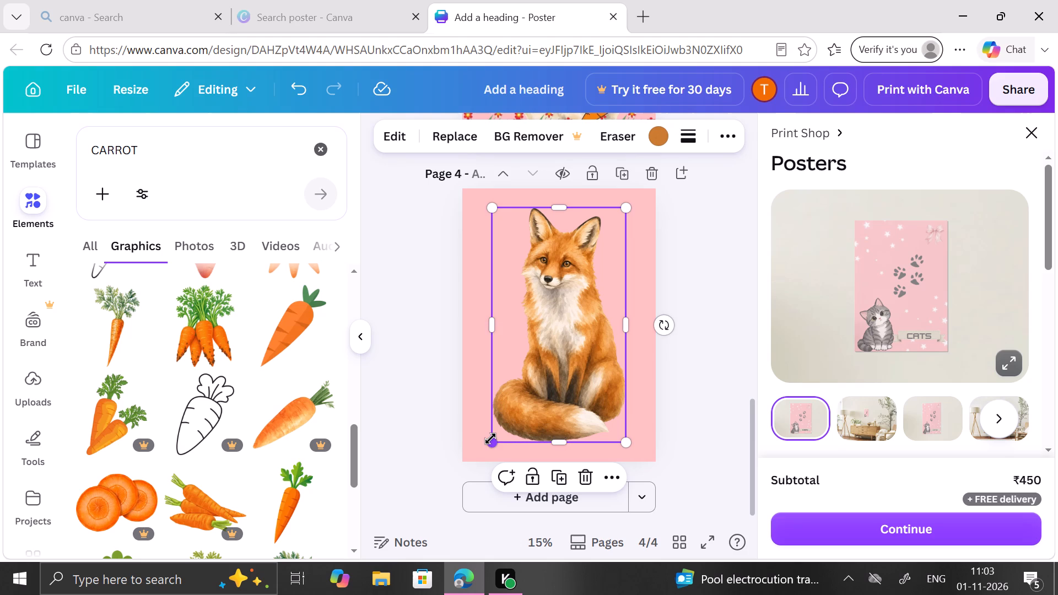
{"action": "left_click_drag", "start_coordinate": [490, 439], "coordinate": [489, 306]}
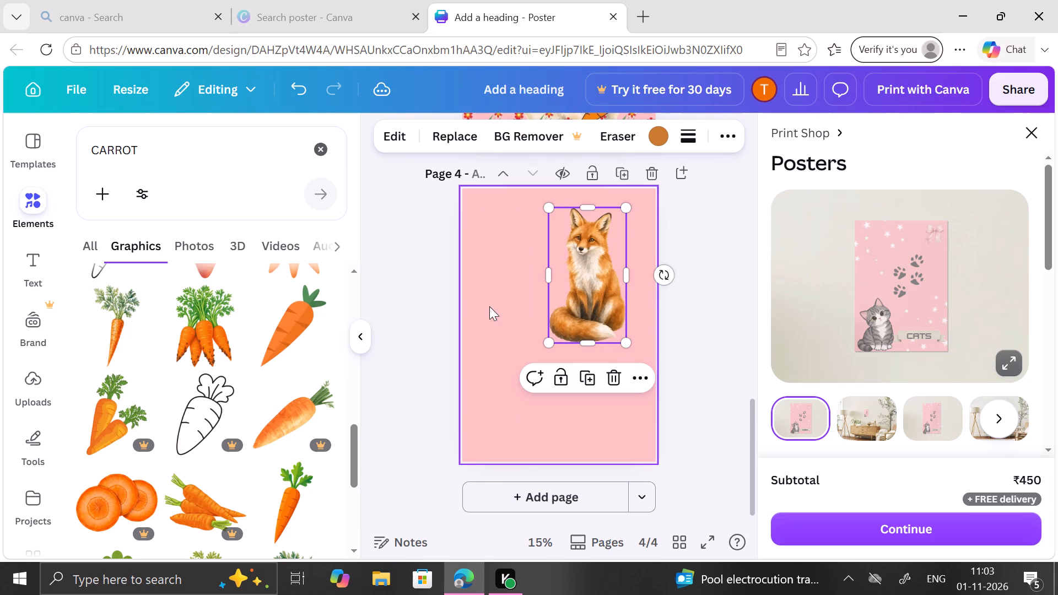
{"action": "left_click_drag", "start_coordinate": [593, 233], "coordinate": [545, 392]}
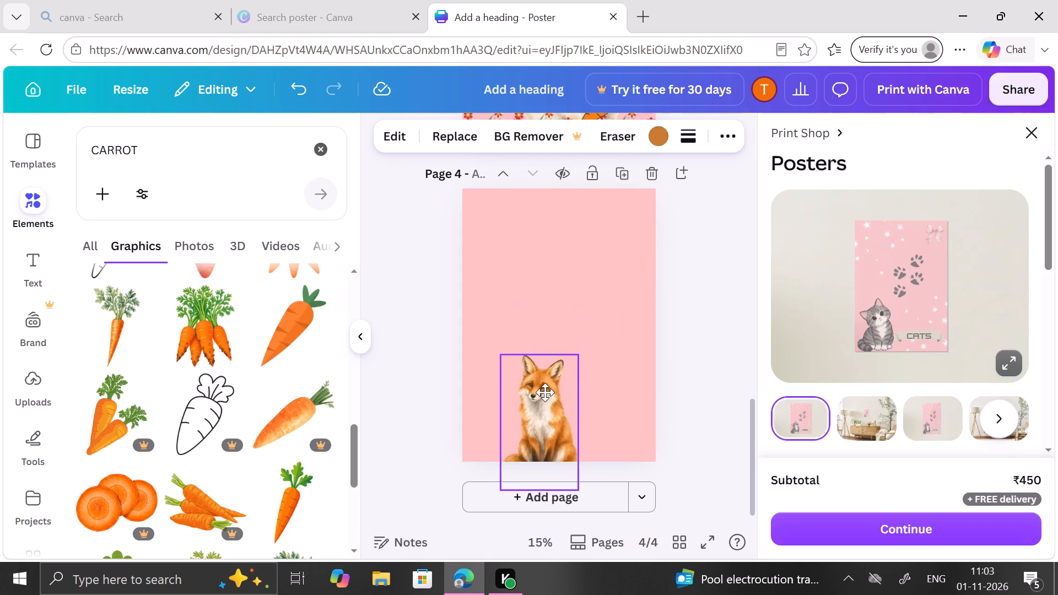
{"action": "left_click_drag", "start_coordinate": [545, 392], "coordinate": [534, 350]}
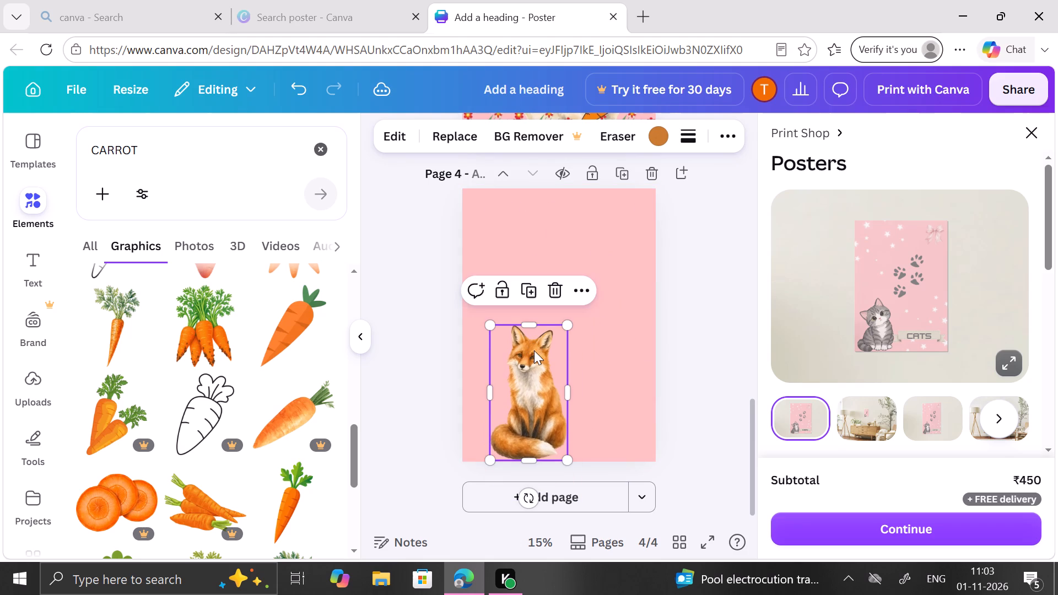
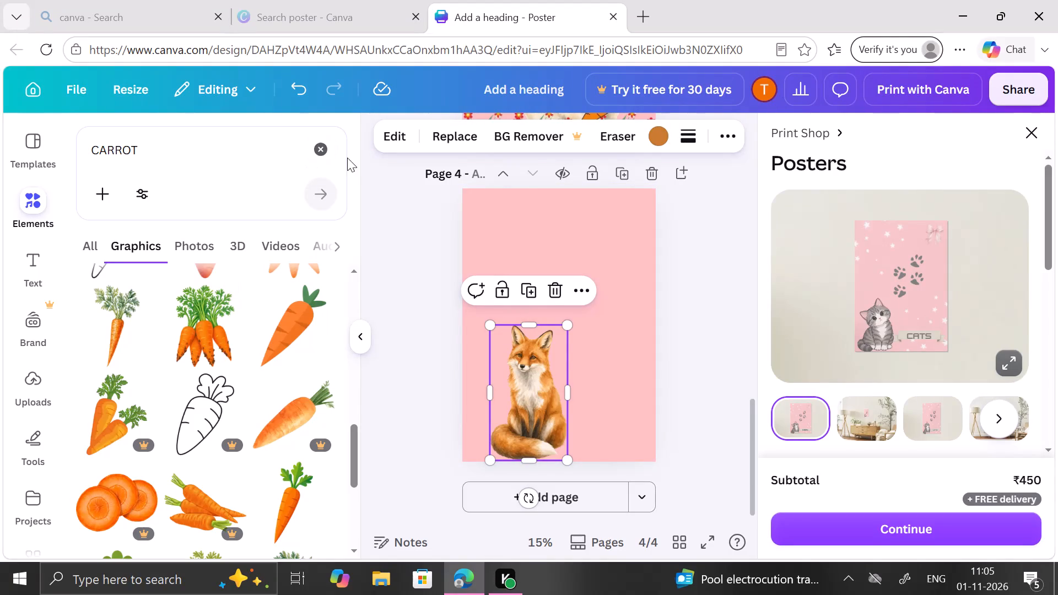
Search the graphics for "grass and flowers" and add the arching long-bladed grass with pale yellow flowers to page 4.
{"action": "left_click", "coordinate": [316, 161]}
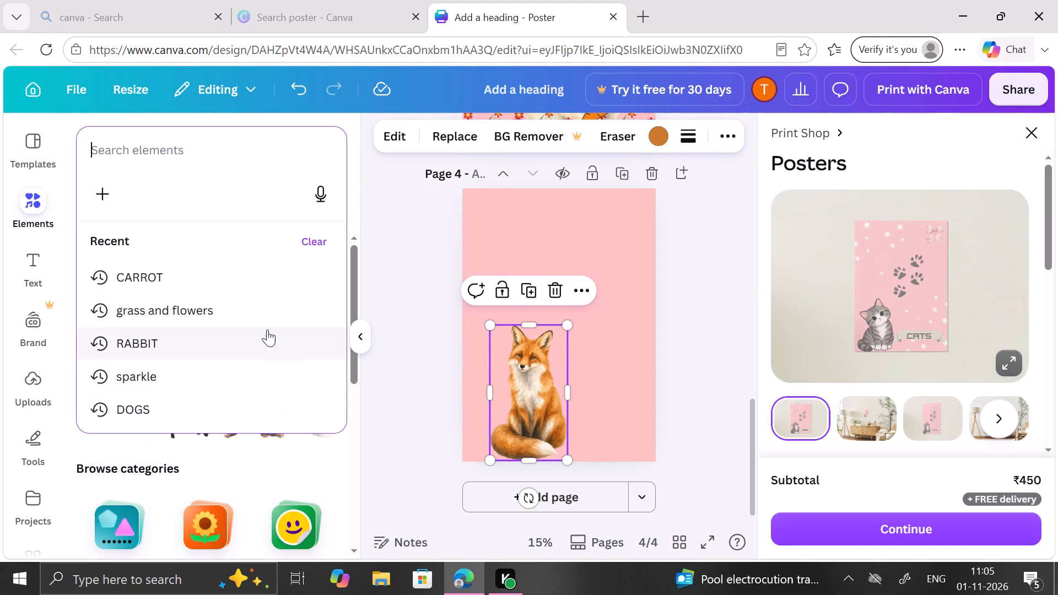
{"action": "left_click", "coordinate": [269, 324]}
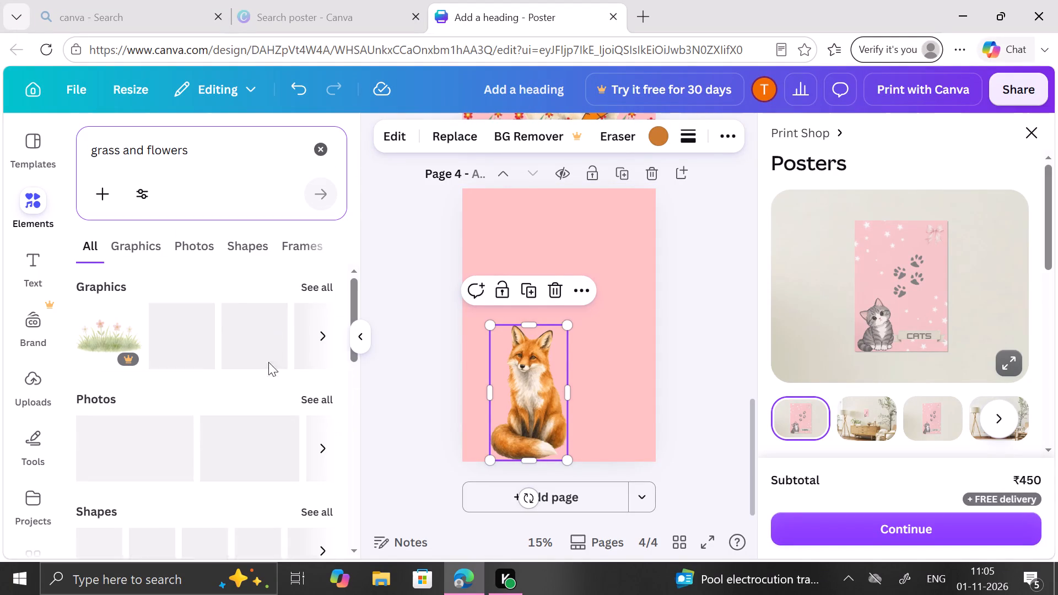
{"action": "left_click", "coordinate": [319, 296]}
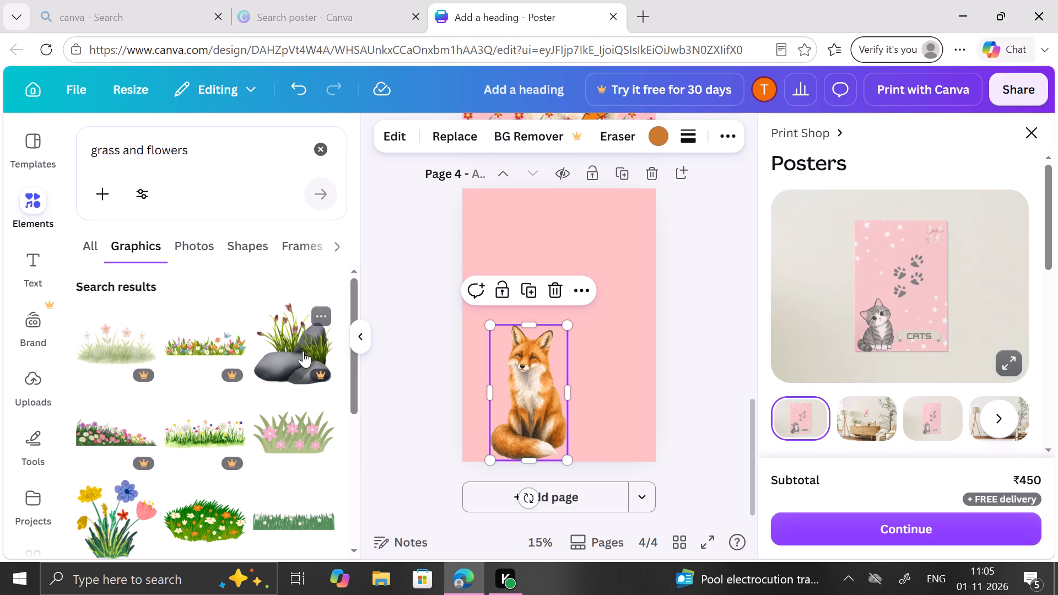
{"action": "scroll", "coordinate": [292, 458], "scroll_direction": "down", "scroll_amount": 1}
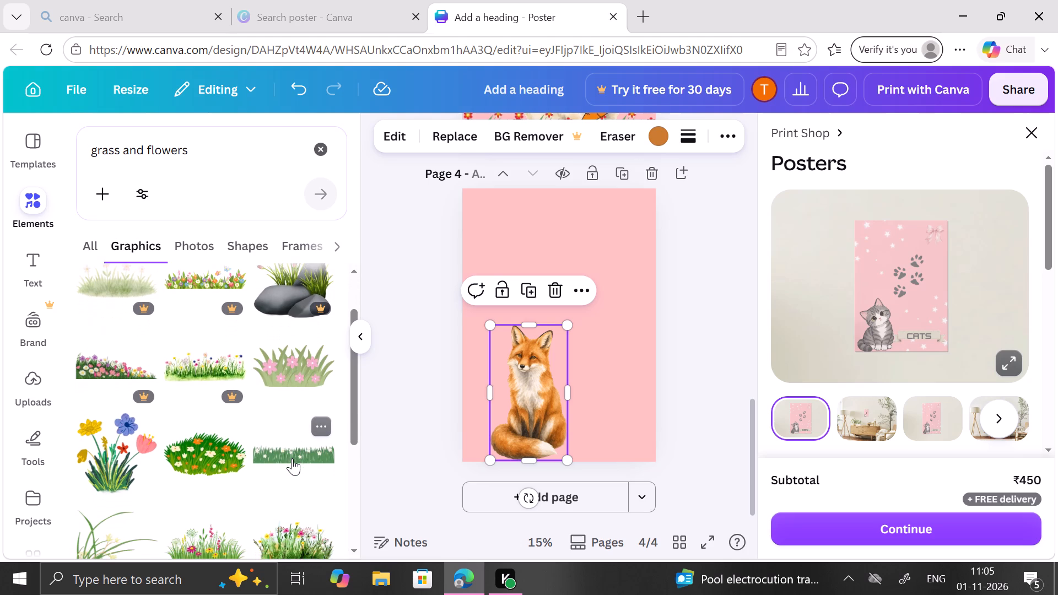
{"action": "scroll", "coordinate": [292, 458], "scroll_direction": "down", "scroll_amount": 2}
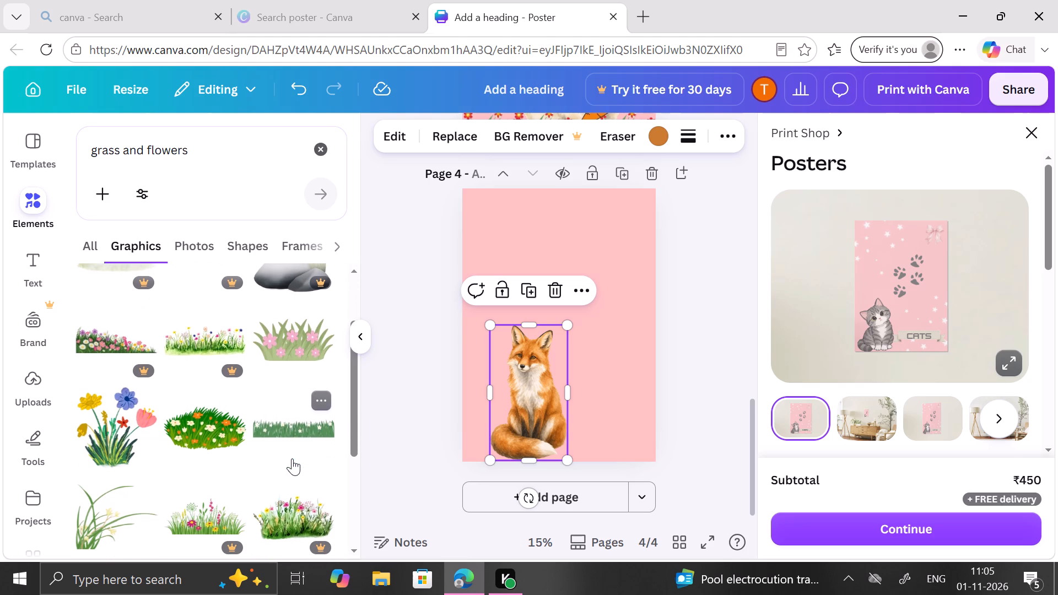
{"action": "scroll", "coordinate": [300, 438], "scroll_direction": "down", "scroll_amount": 1}
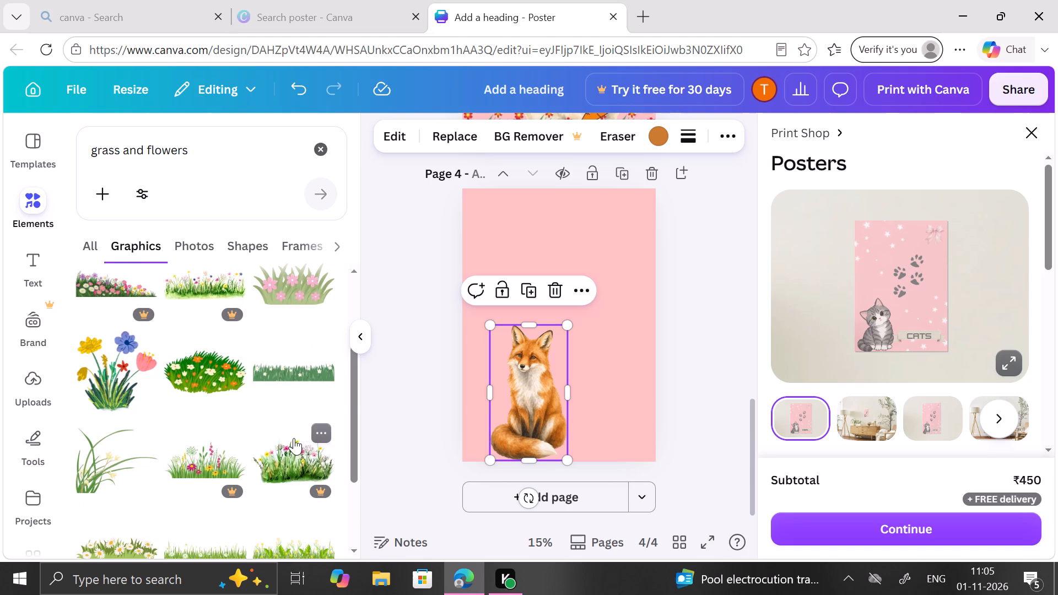
{"action": "left_click", "coordinate": [68, 466]}
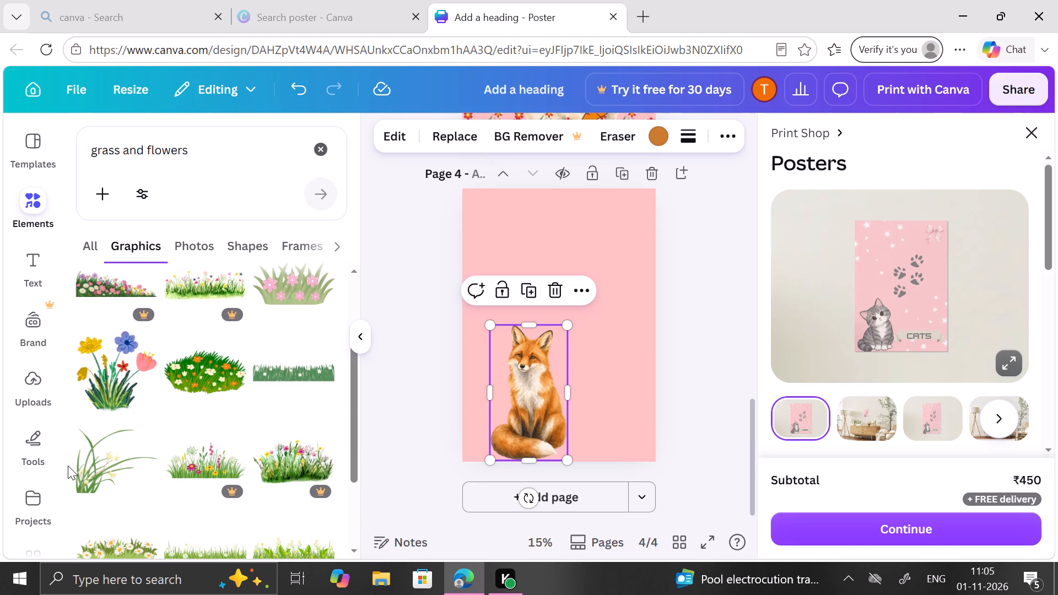
{"action": "left_click", "coordinate": [68, 466]}
{"action": "left_click", "coordinate": [90, 453]}
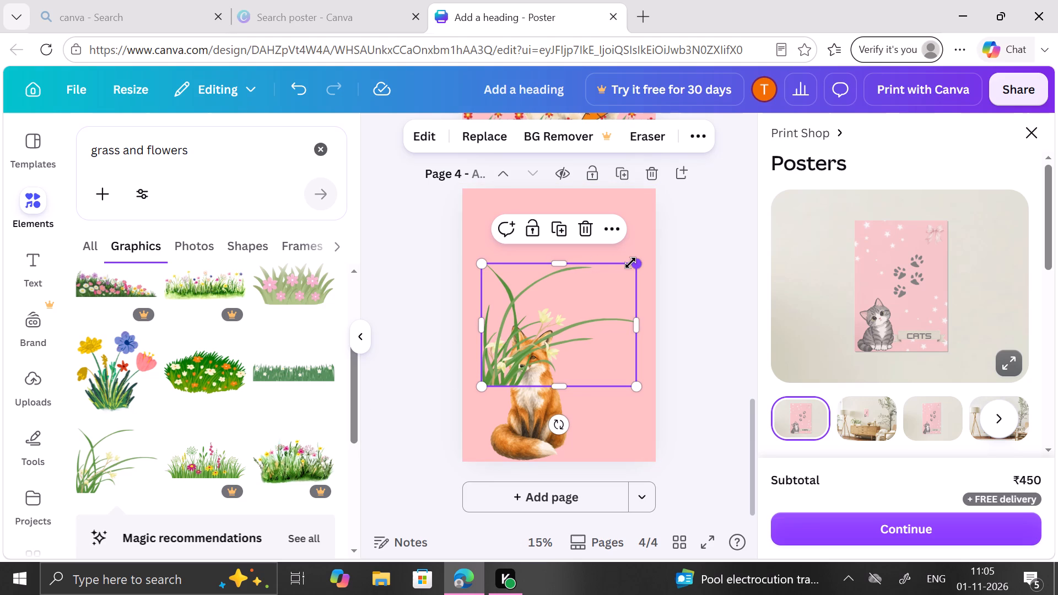
Shrink the flowering grass to about half its size and place it in page 4's bottom-left corner, overlapping the fox's tail.
{"action": "left_click_drag", "start_coordinate": [630, 263], "coordinate": [573, 359]}
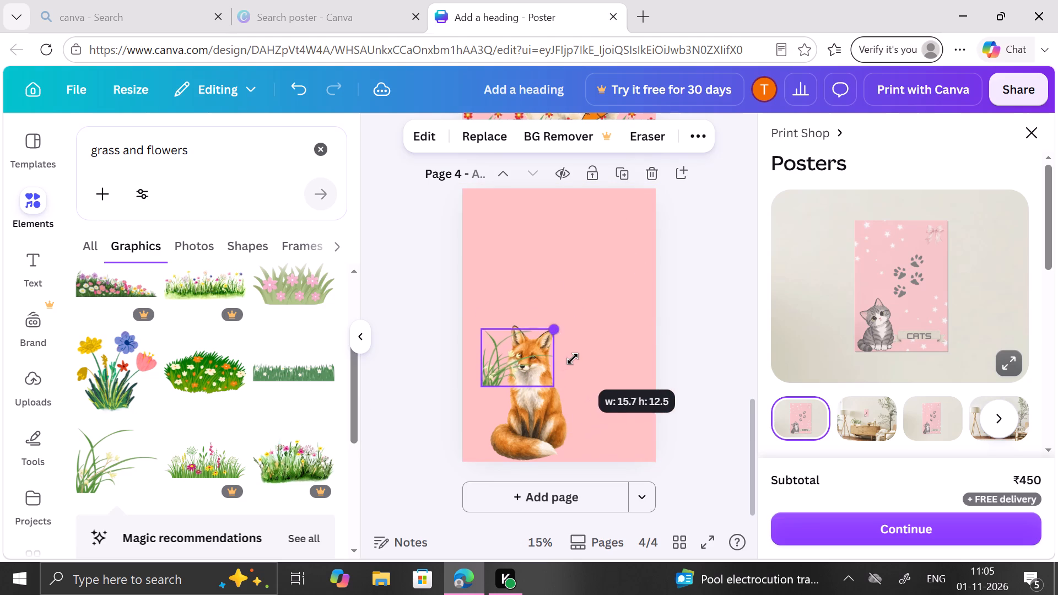
{"action": "left_click_drag", "start_coordinate": [573, 359], "coordinate": [574, 356]}
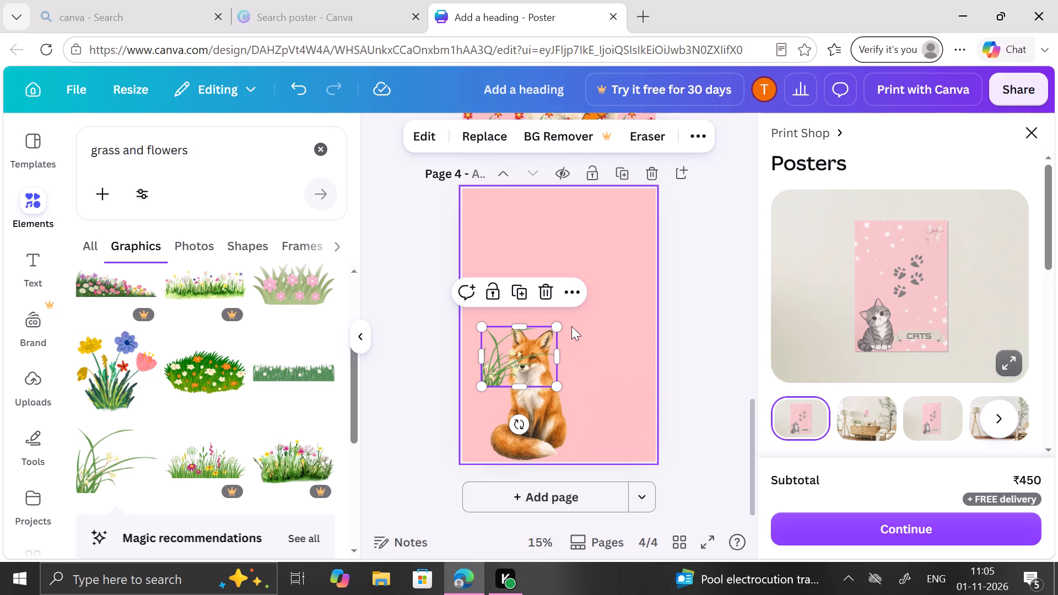
{"action": "left_click_drag", "start_coordinate": [496, 353], "coordinate": [497, 381]}
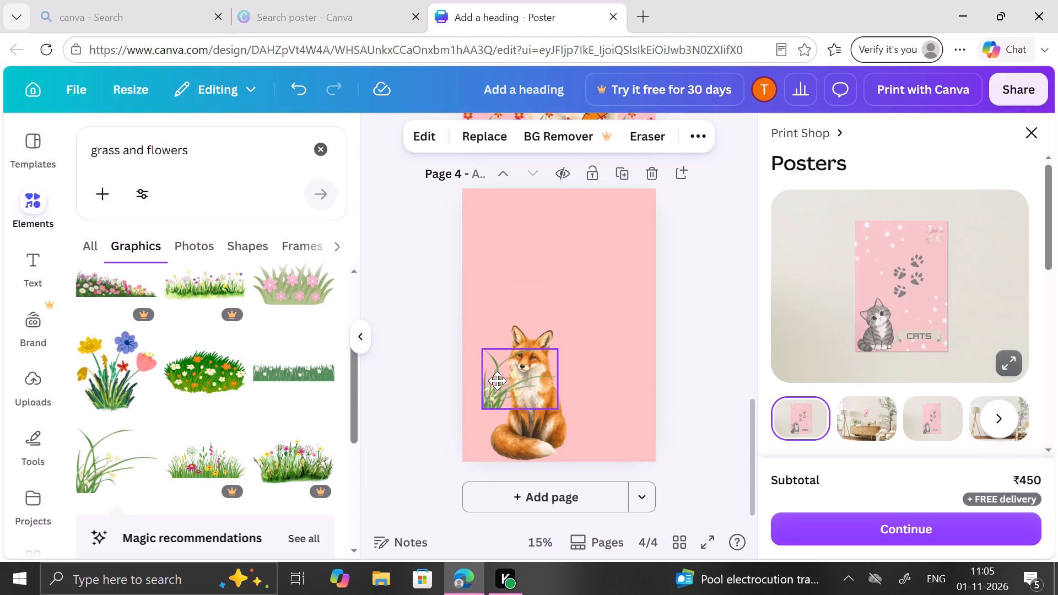
{"action": "left_click_drag", "start_coordinate": [497, 381], "coordinate": [483, 428]}
{"action": "left_click", "coordinate": [595, 403]}
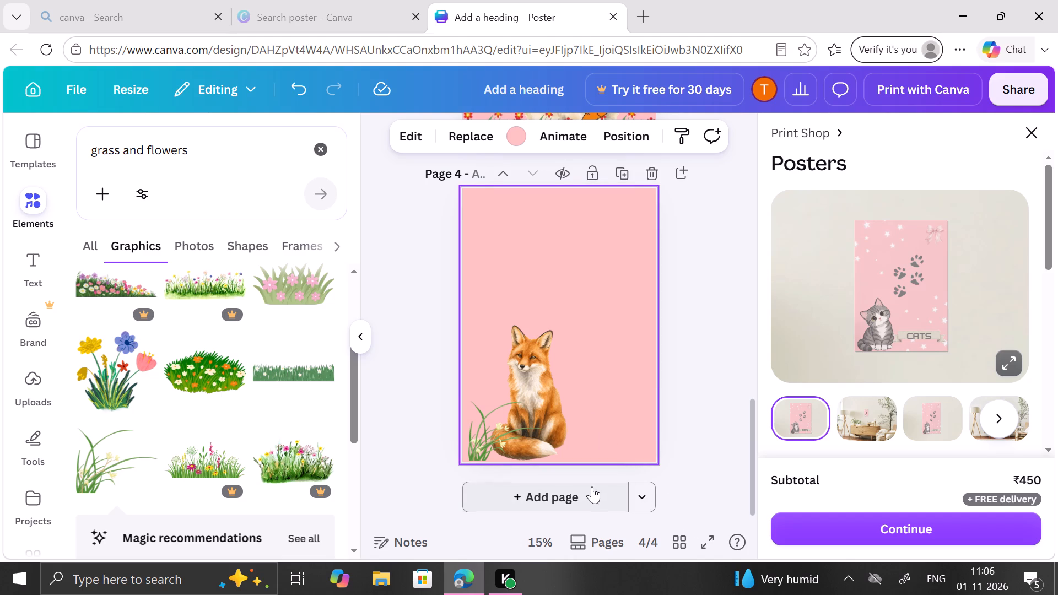
Preview the posters in full screen, going back to page 1 and forward through page 4, and return to the editor.
{"action": "left_click", "coordinate": [705, 532]}
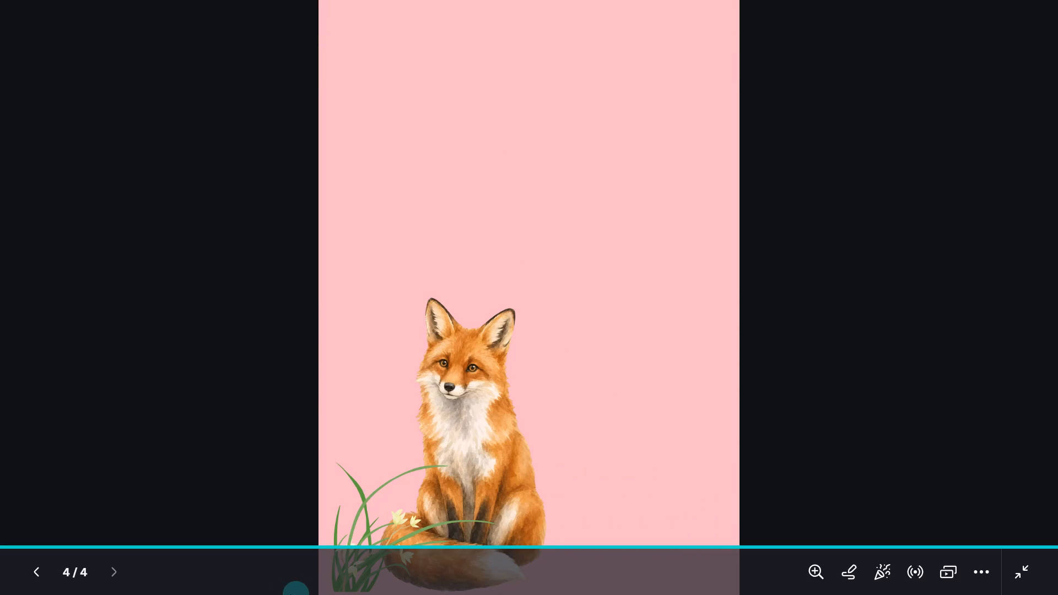
{"action": "left_click", "coordinate": [28, 585]}
{"action": "left_click", "coordinate": [28, 585]}
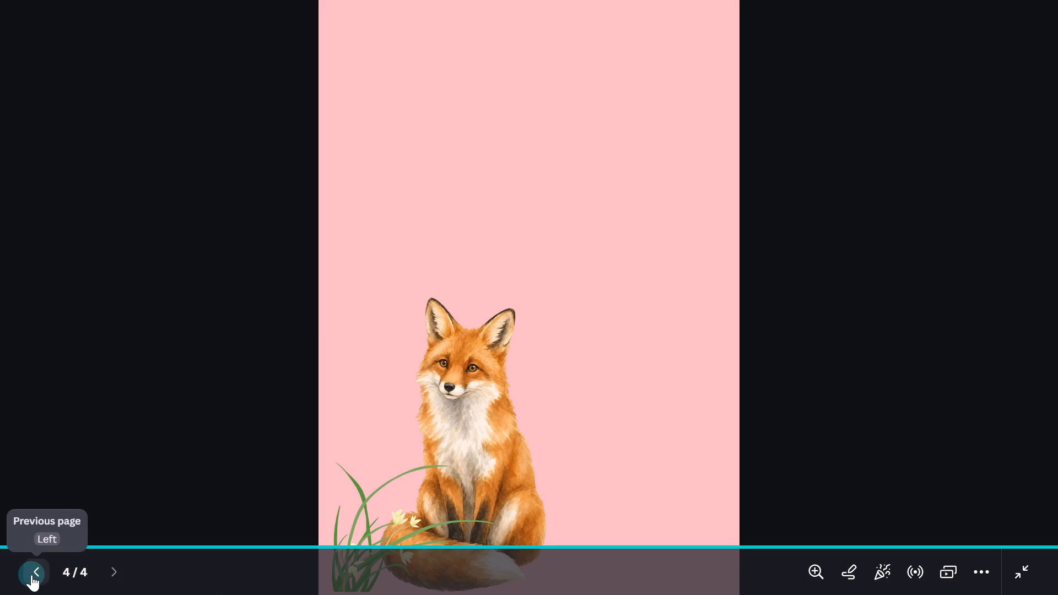
{"action": "left_click", "coordinate": [31, 575]}
{"action": "triple_click", "coordinate": [31, 575]}
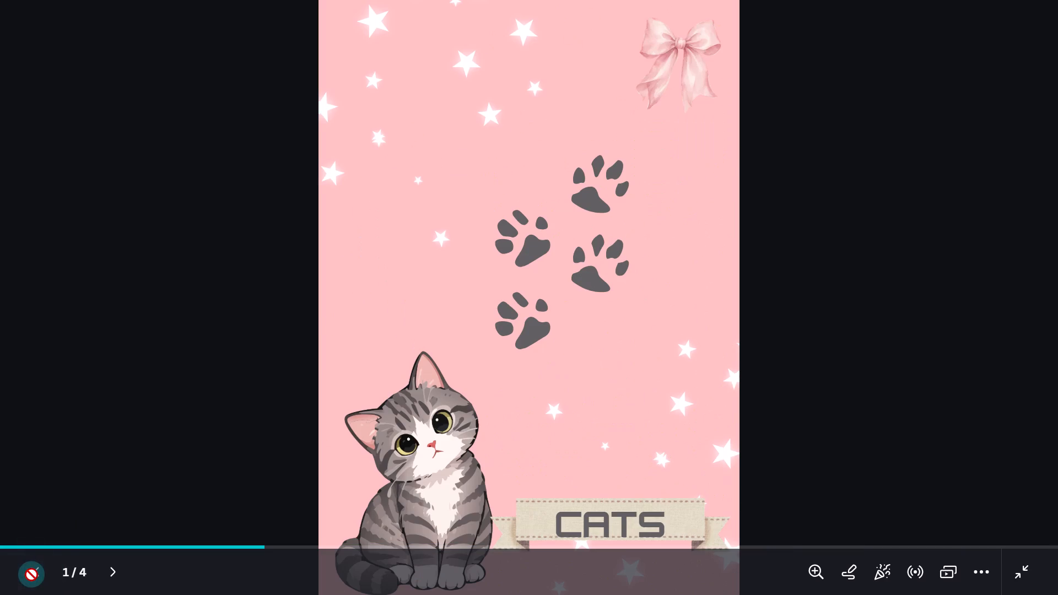
{"action": "left_click", "coordinate": [31, 575]}
{"action": "left_click", "coordinate": [104, 570]}
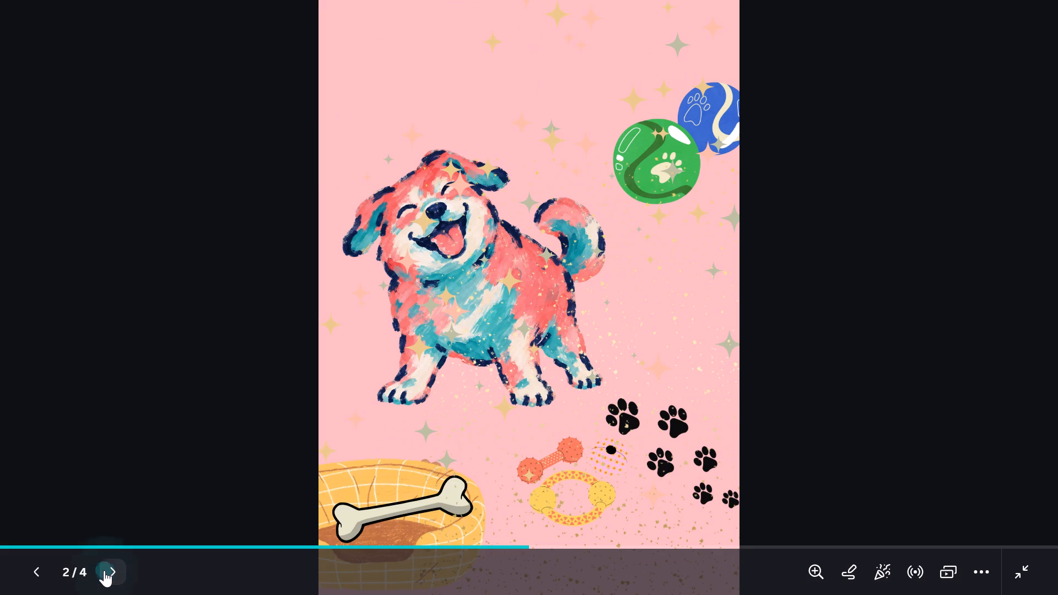
{"action": "left_click", "coordinate": [104, 570]}
{"action": "left_click", "coordinate": [104, 570]}
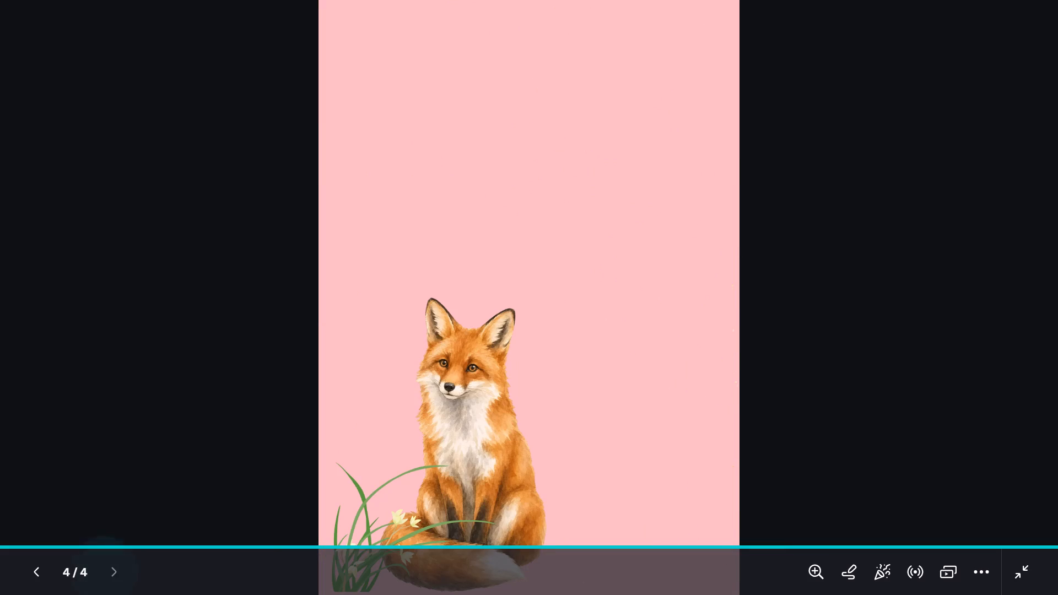
{"action": "left_click", "coordinate": [104, 570]}
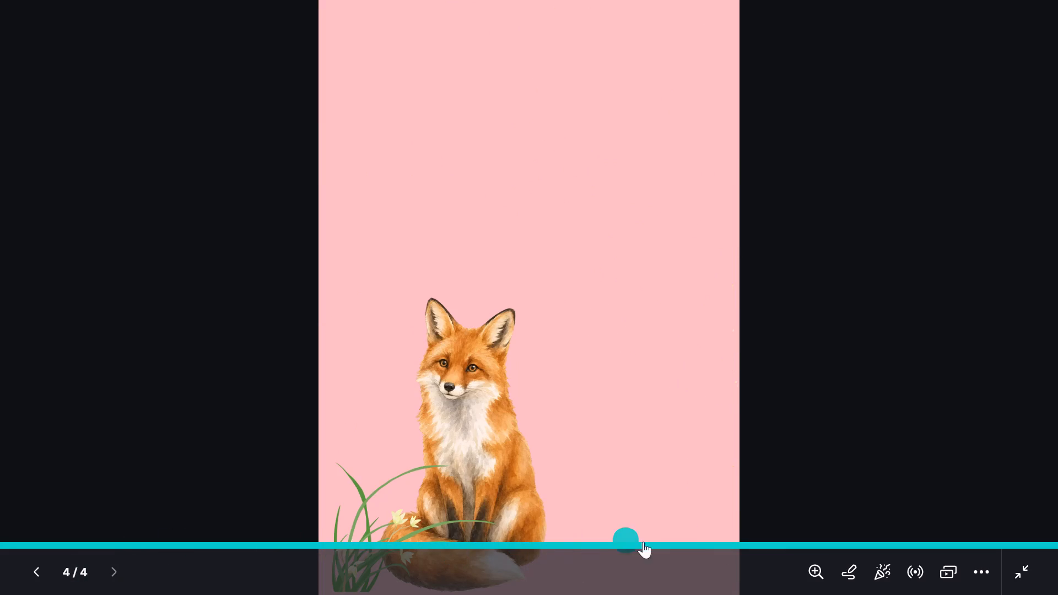
{"action": "left_click", "coordinate": [1023, 564]}
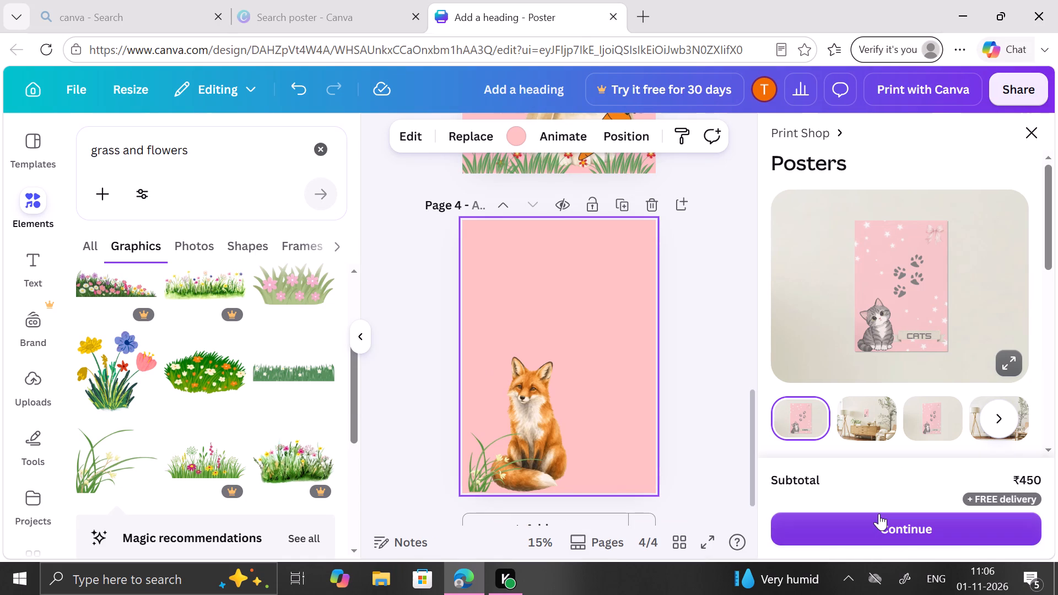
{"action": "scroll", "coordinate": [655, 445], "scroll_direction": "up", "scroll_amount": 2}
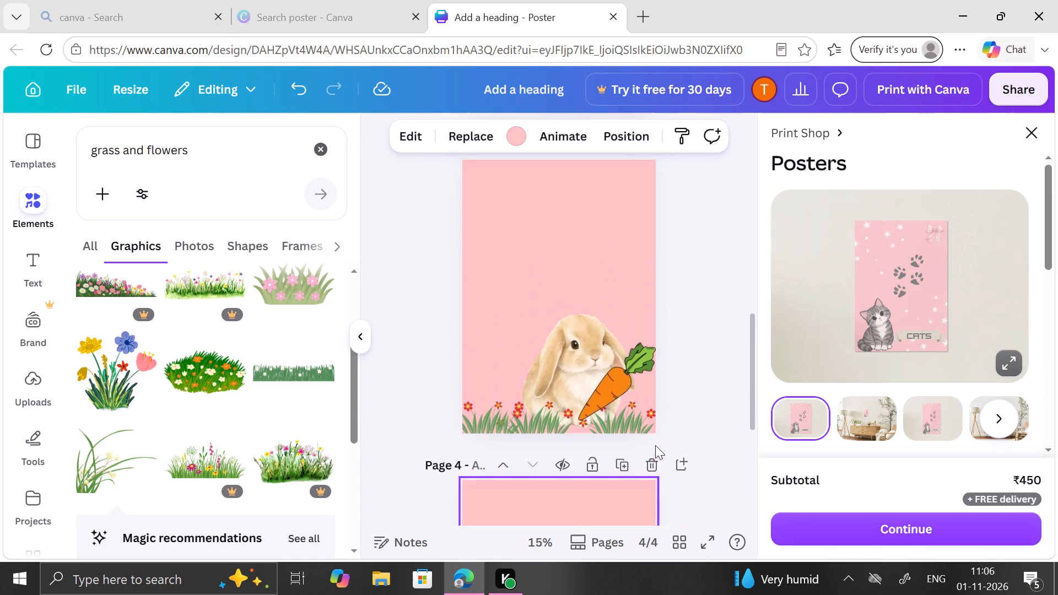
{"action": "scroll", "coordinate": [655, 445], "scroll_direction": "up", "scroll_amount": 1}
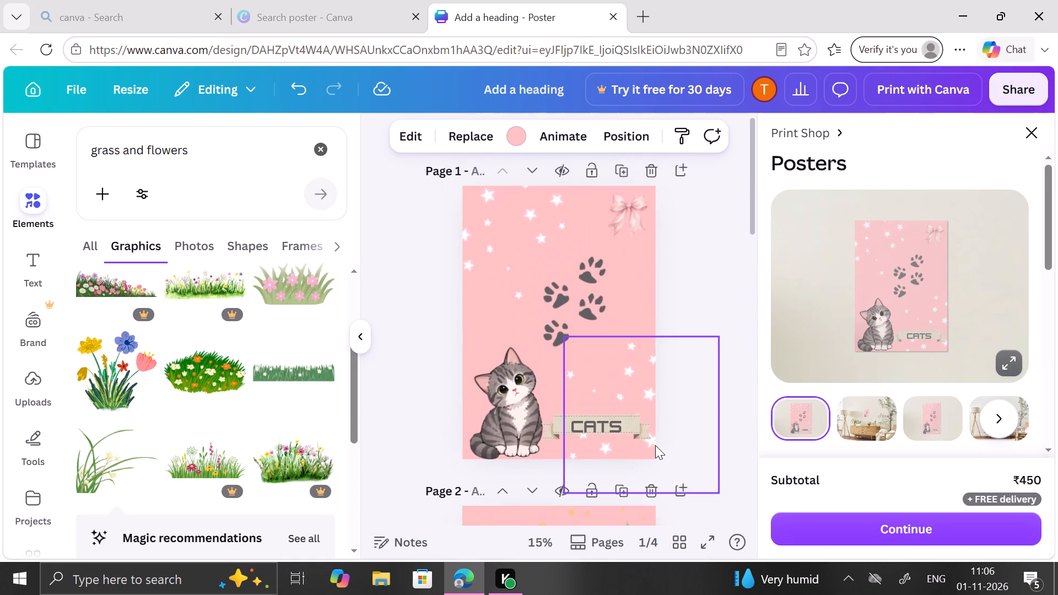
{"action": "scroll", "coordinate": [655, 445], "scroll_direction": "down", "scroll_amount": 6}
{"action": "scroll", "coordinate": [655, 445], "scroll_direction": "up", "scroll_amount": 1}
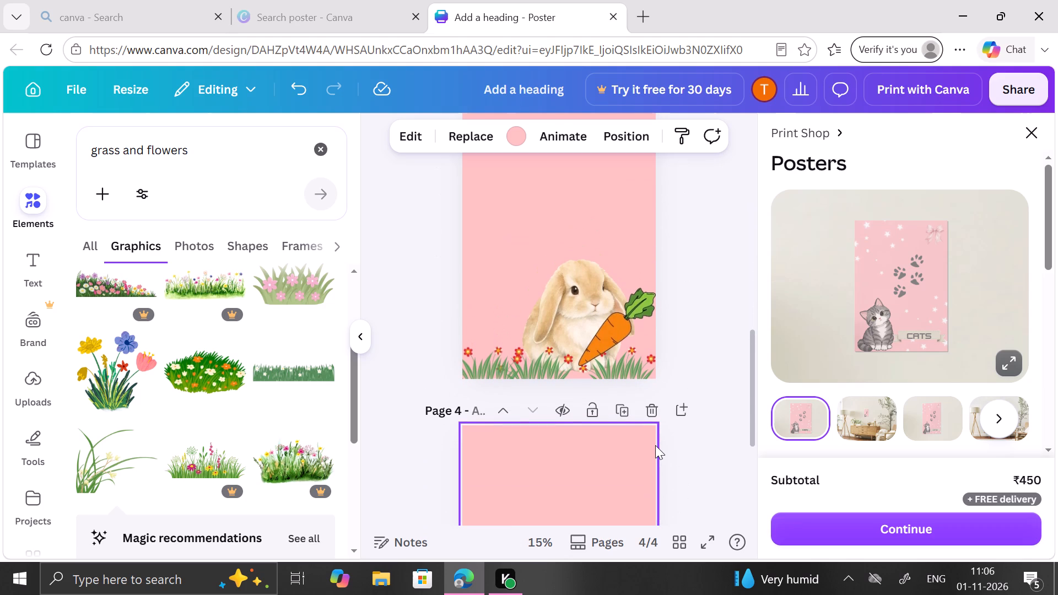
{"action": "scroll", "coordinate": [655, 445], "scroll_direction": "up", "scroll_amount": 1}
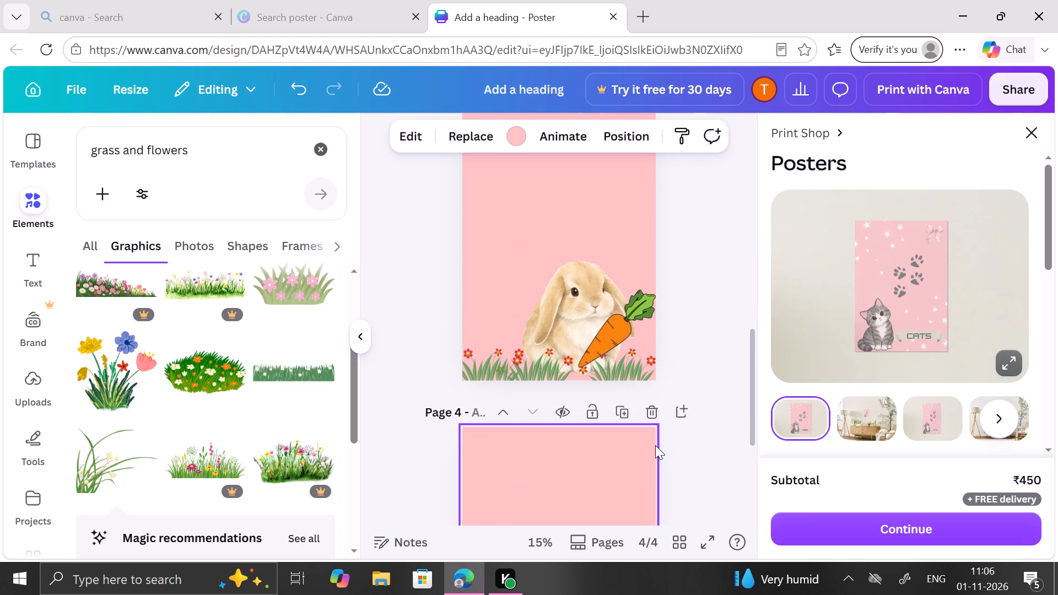